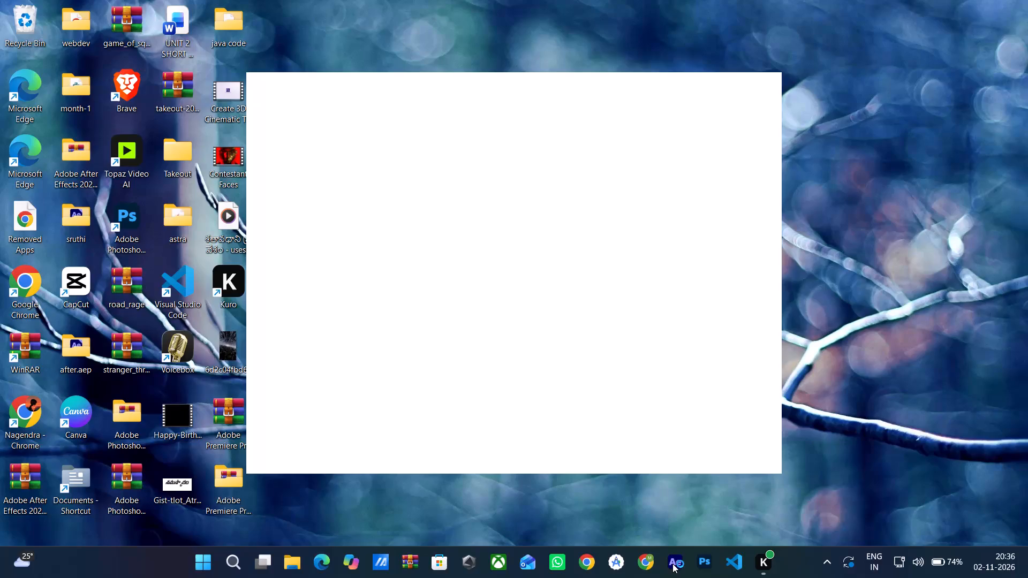
# Launch After Effects normally, continuing past the crash repair options and dismissing the startup alerts.
pyautogui.click(672, 563)
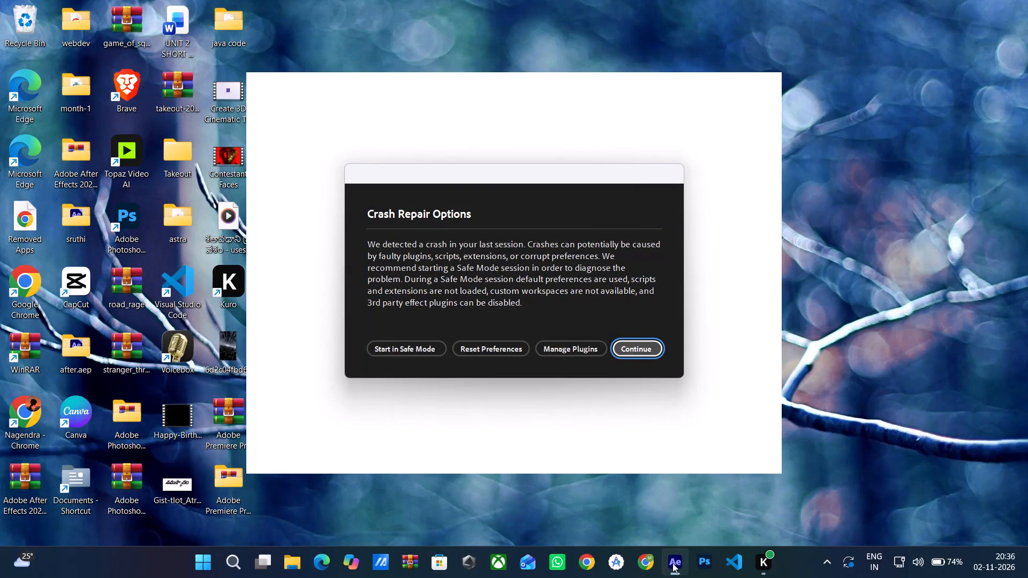
pyautogui.click(633, 353)
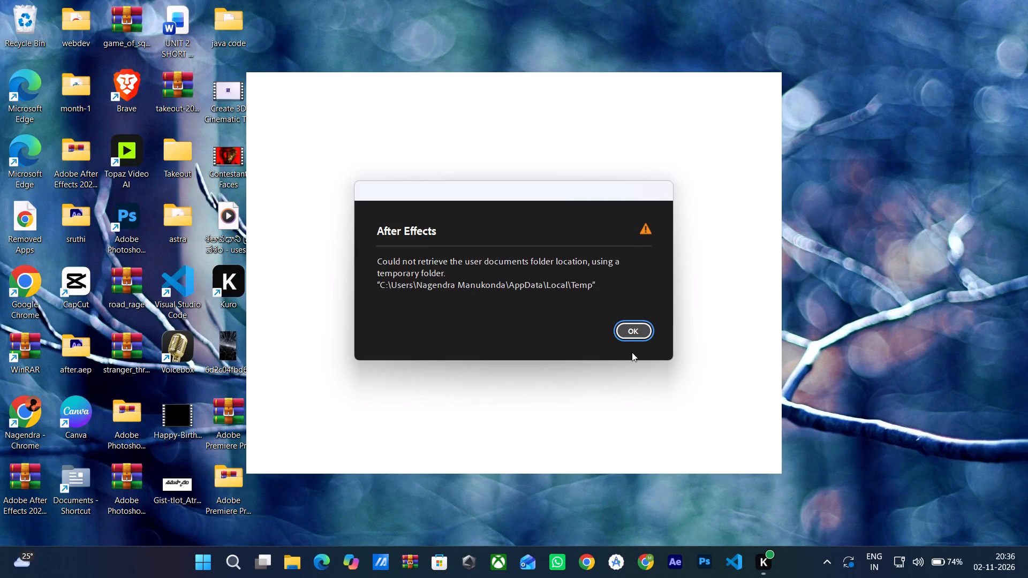
pyautogui.click(631, 337)
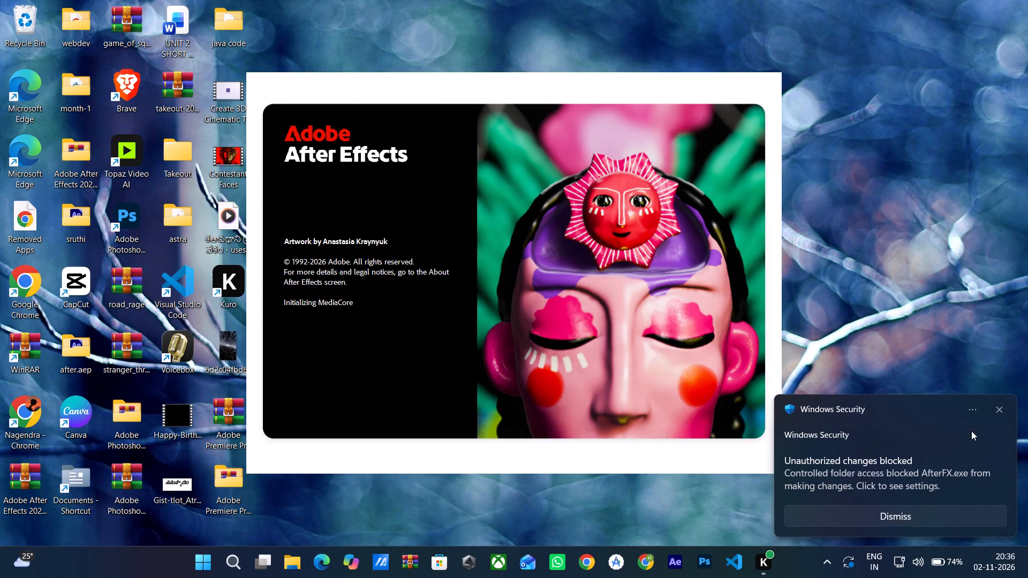
pyautogui.click(996, 412)
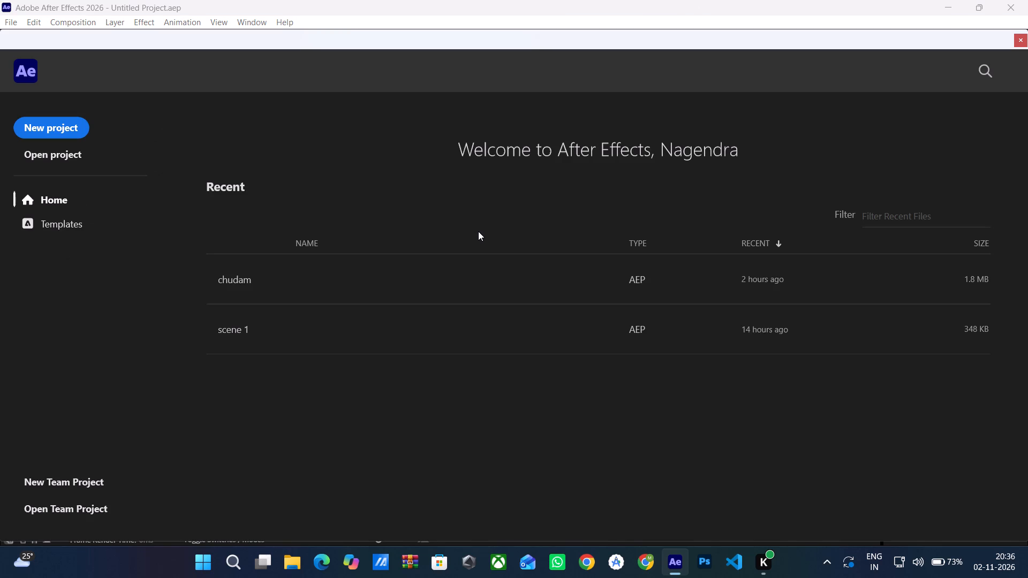
# Open the recent project chudam.
pyautogui.click(250, 269)
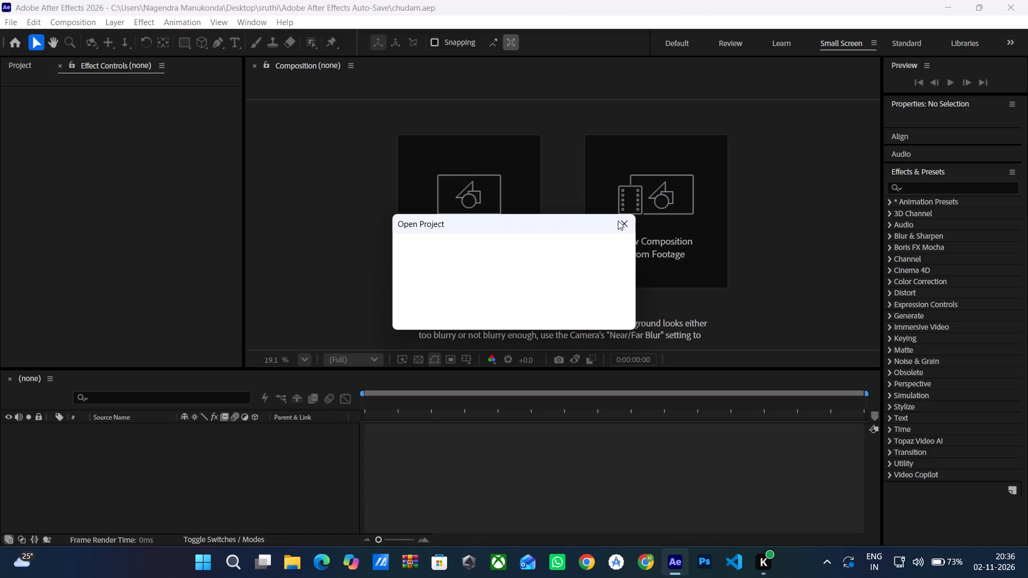
pyautogui.click(619, 224)
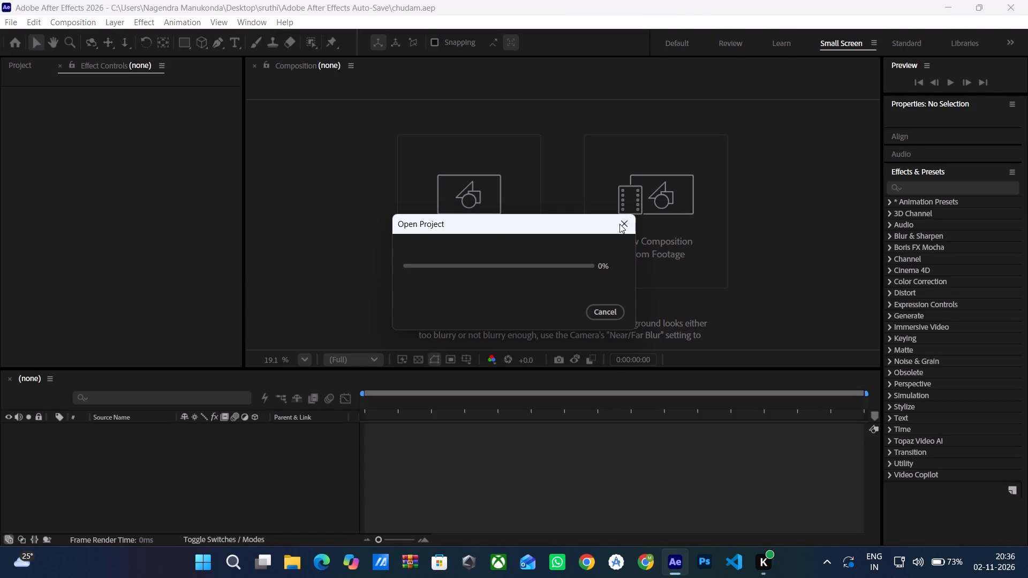
pyautogui.click(625, 223)
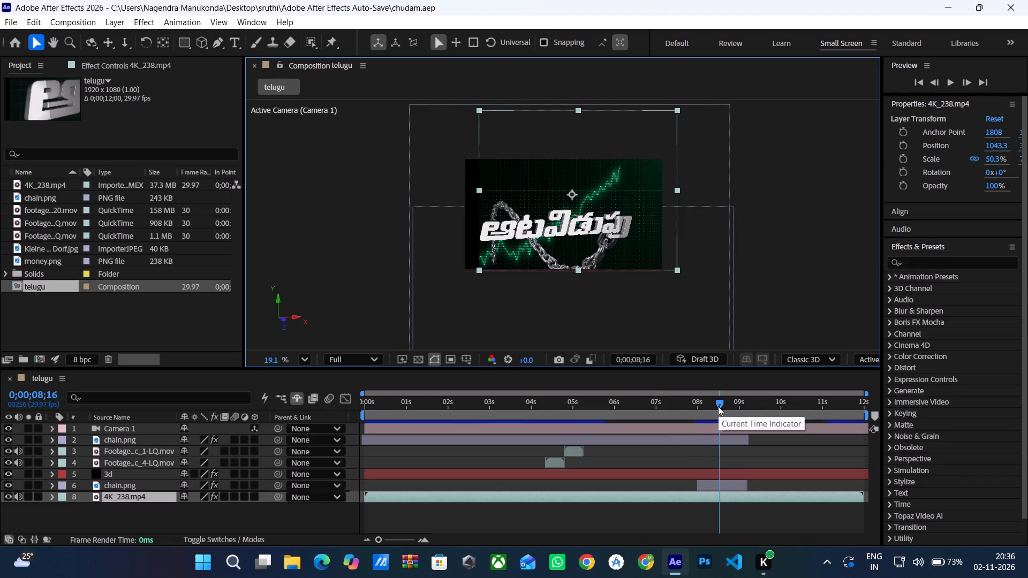
# Preview the telugu composition from near its start and return the playhead to 0;00;00;00.
pyautogui.moveTo(698, 414); pyautogui.dragTo(596, 435)
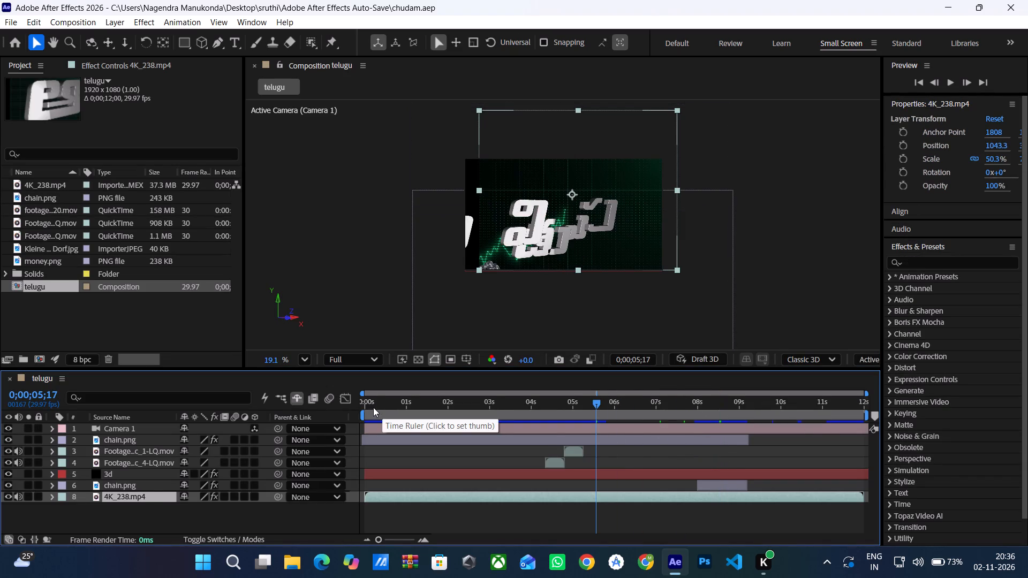
pyautogui.click(373, 407)
pyautogui.click(373, 407)
pyautogui.press('space')
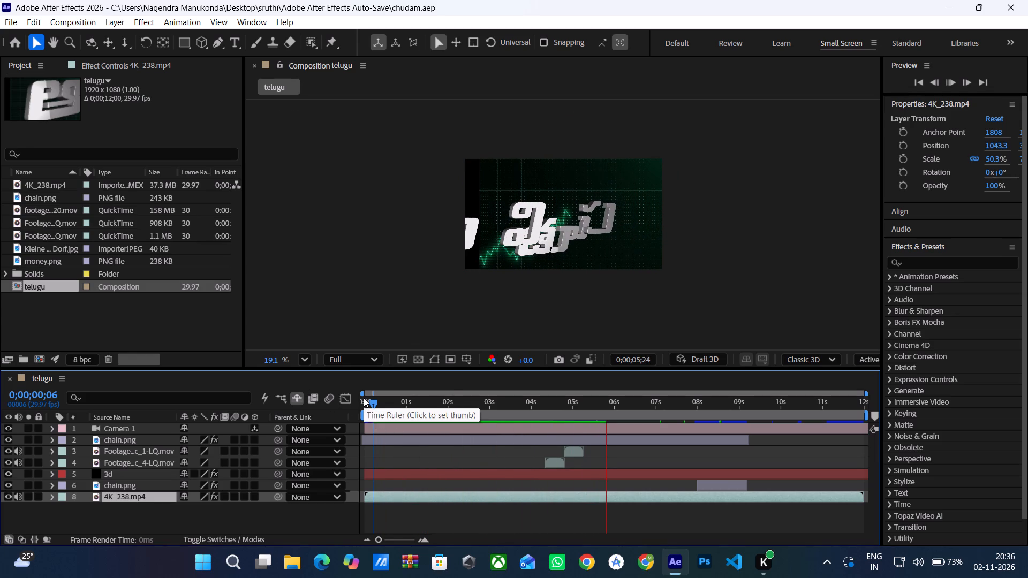
pyautogui.moveTo(375, 404); pyautogui.dragTo(369, 404)
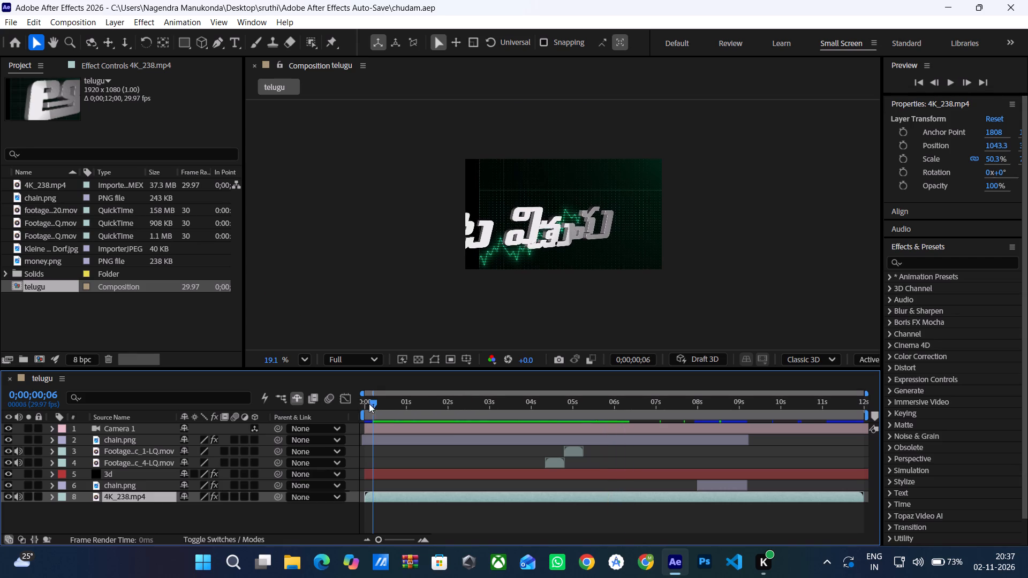
pyautogui.moveTo(369, 404); pyautogui.dragTo(350, 407)
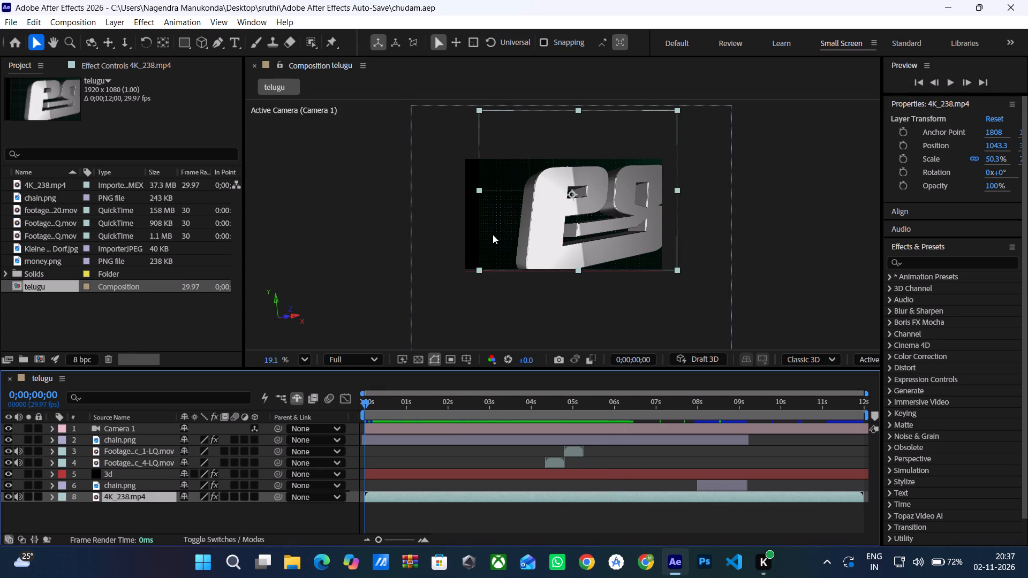
# Enlarge the 4K_238.mp4 background layer to about 57.5% scale so it reaches the frame's left edge.
pyautogui.moveTo(479, 192); pyautogui.dragTo(477, 192)
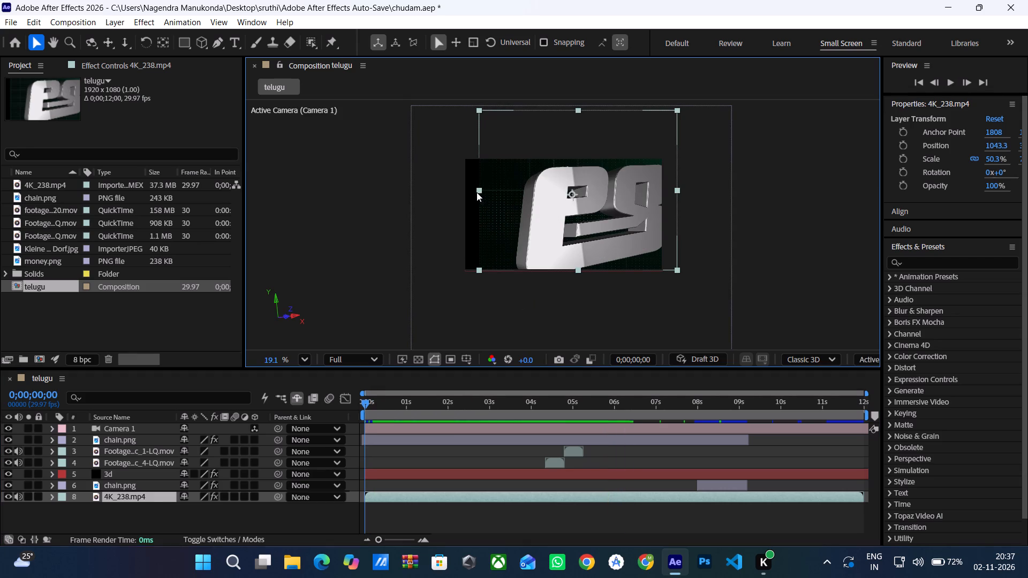
pyautogui.moveTo(477, 192); pyautogui.dragTo(465, 194)
# Preview the telugu composition and move the playhead to 0;00;03;17 to inspect the chain between the letters.
pyautogui.press('space')
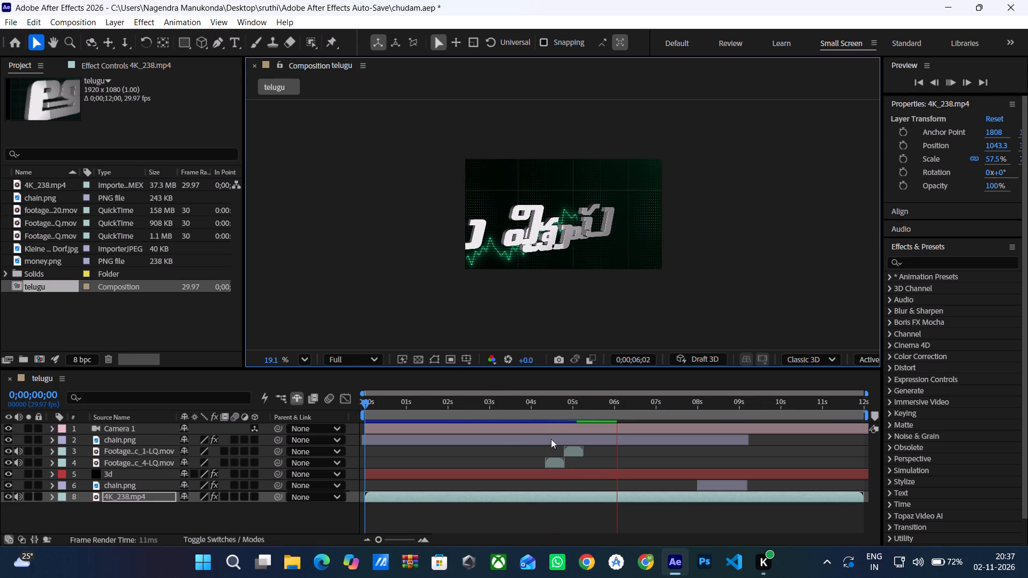
pyautogui.click(472, 400)
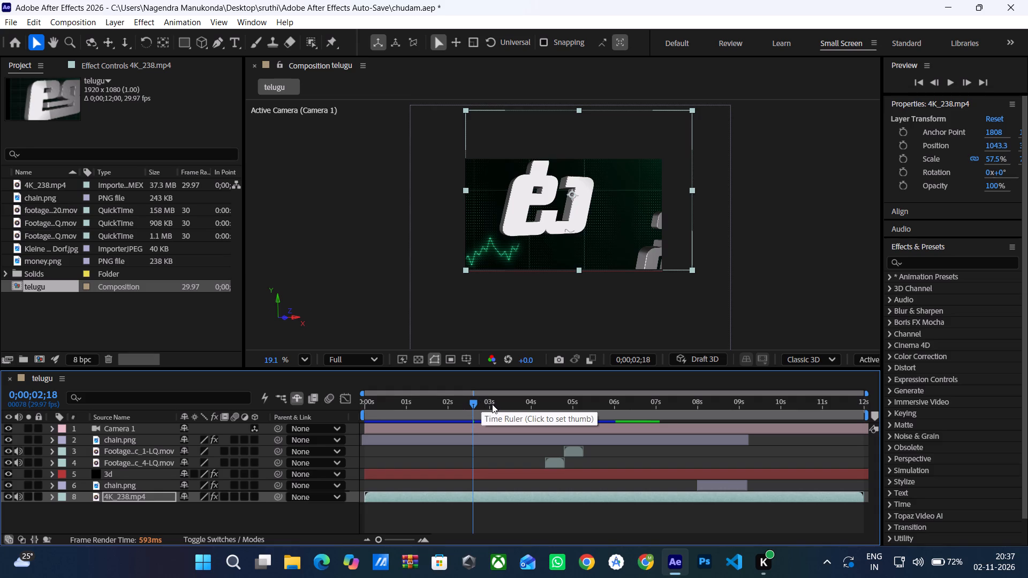
pyautogui.click(500, 404)
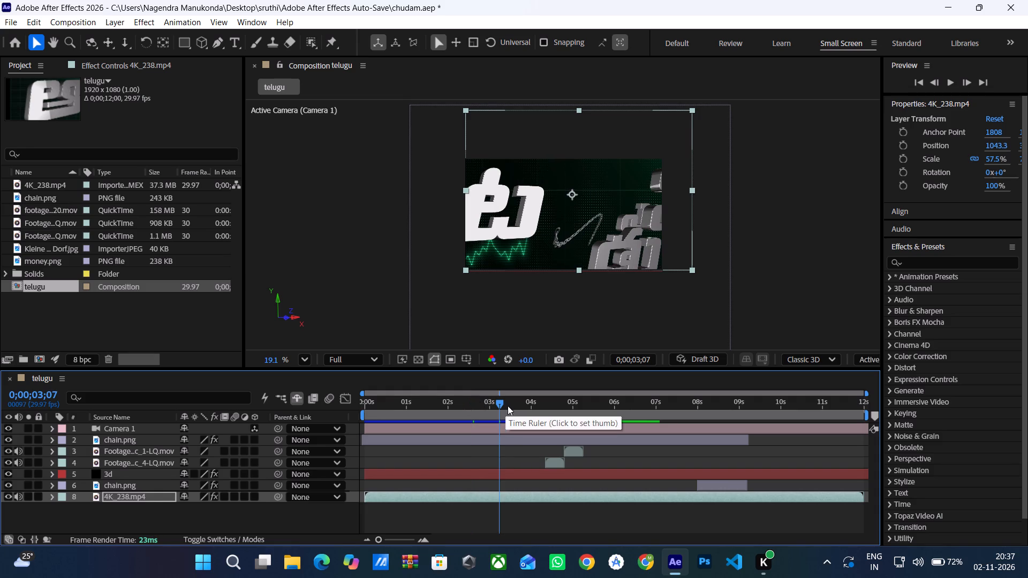
pyautogui.click(513, 407)
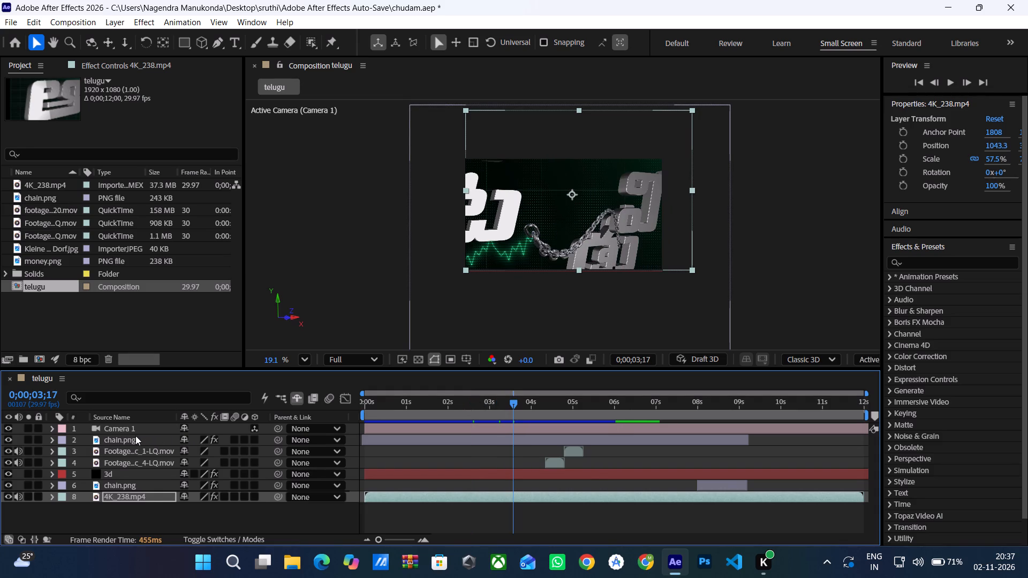
# Select the 3d layer and switch to the Effects workspace to show its Element effect settings.
pyautogui.click(56, 474)
pyautogui.click(112, 474)
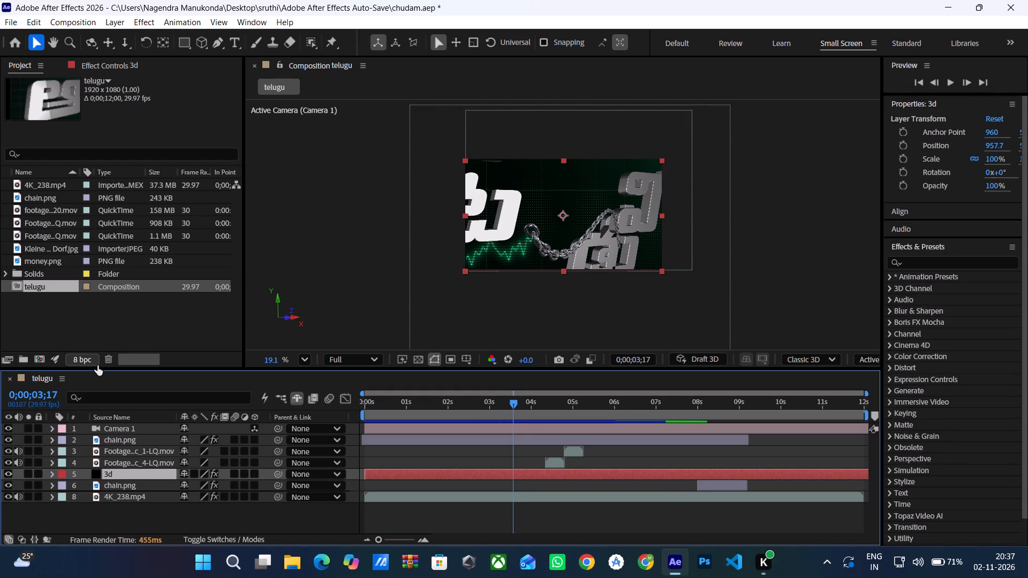
pyautogui.doubleClick(111, 471)
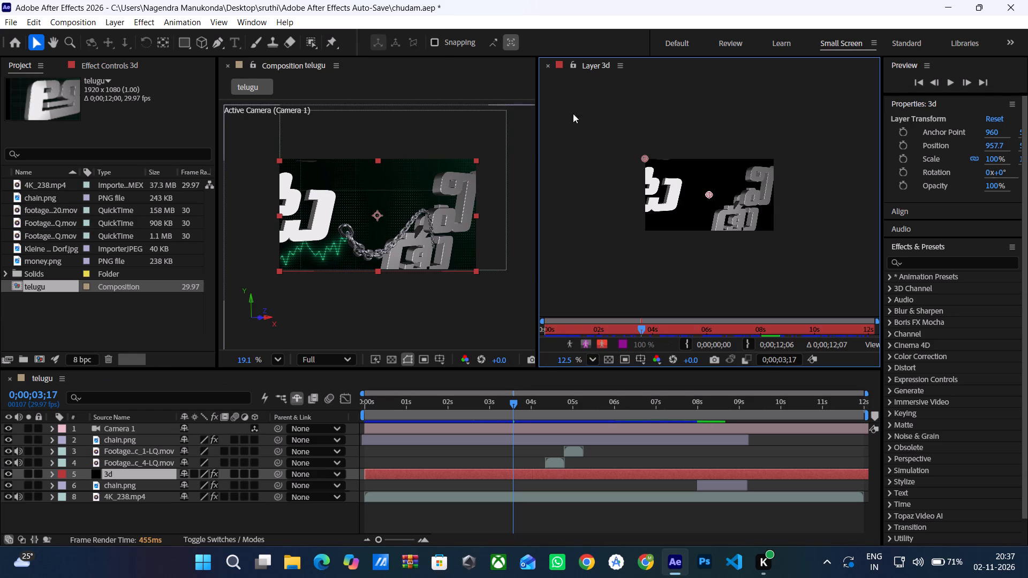
pyautogui.click(550, 60)
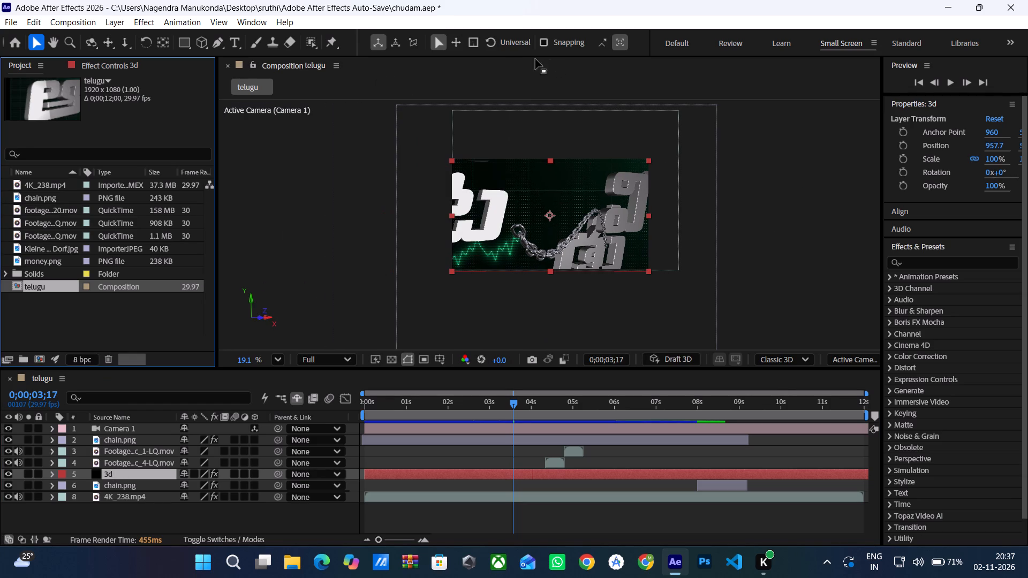
pyautogui.click(254, 18)
pyautogui.click(304, 33)
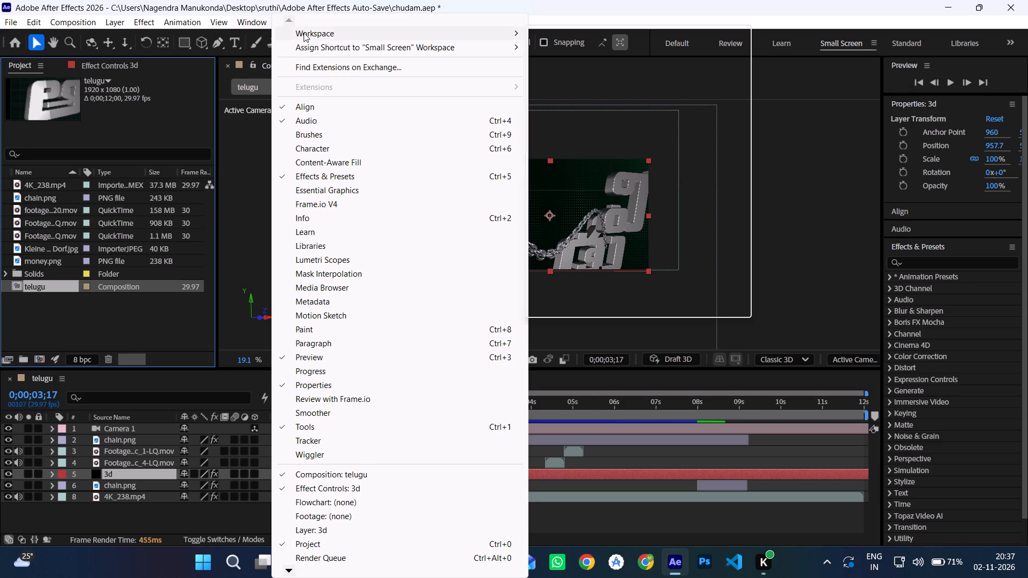
pyautogui.click(518, 28)
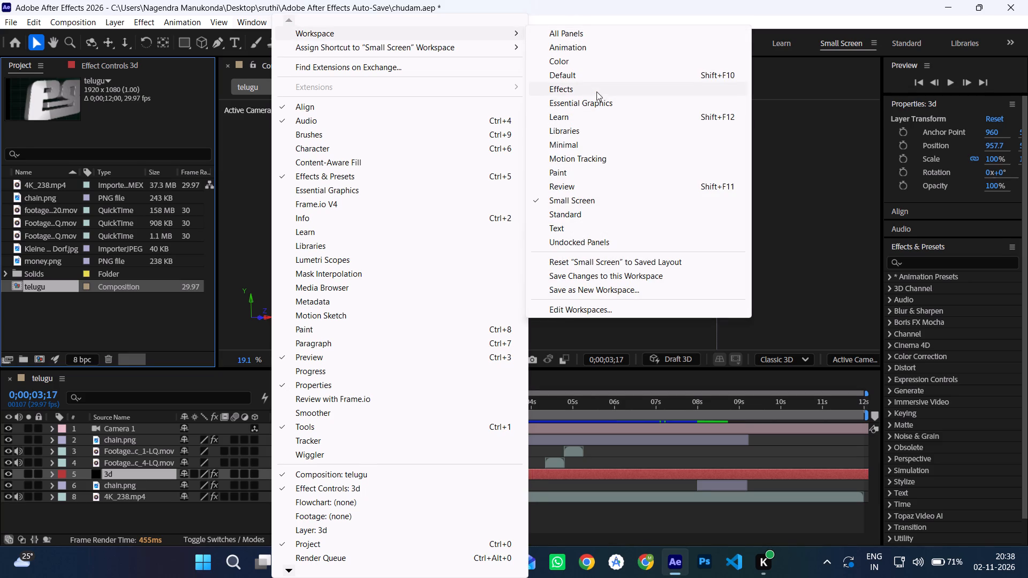
pyautogui.click(597, 88)
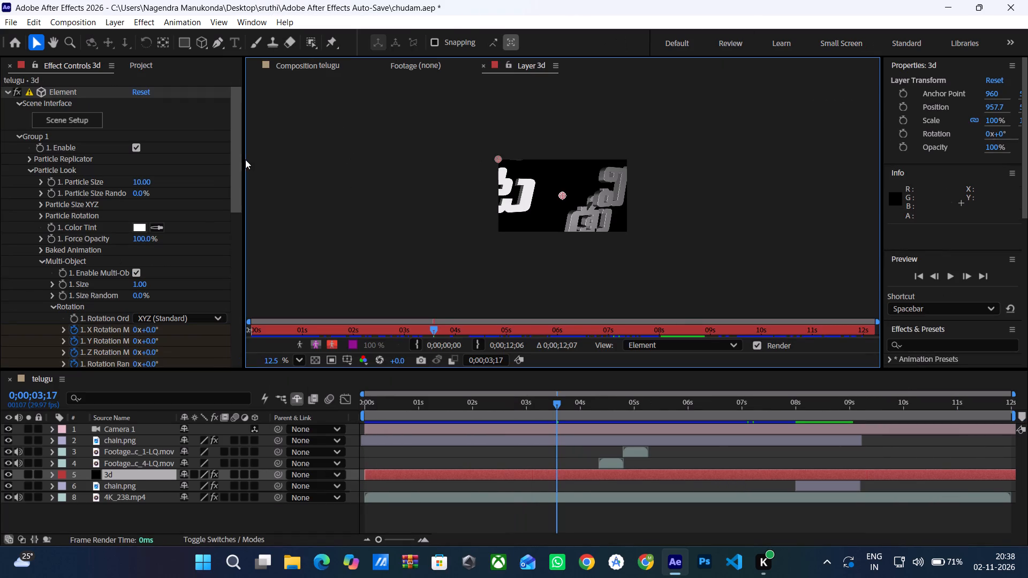
# Assign layer 2, chain.png, as Path Layer 2 in the Element effect's Custom Text and Masks.
pyautogui.click(18, 137)
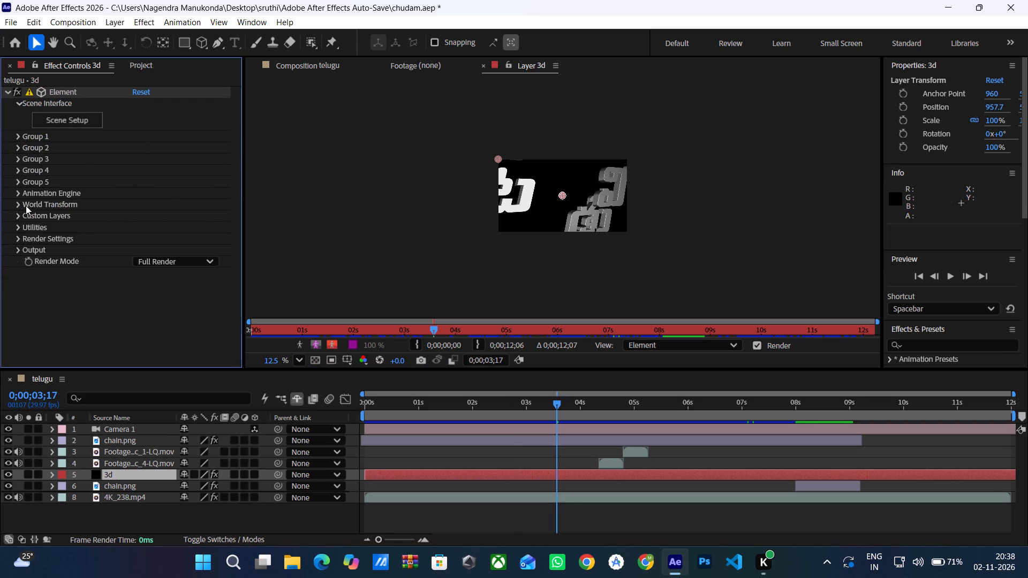
pyautogui.click(19, 212)
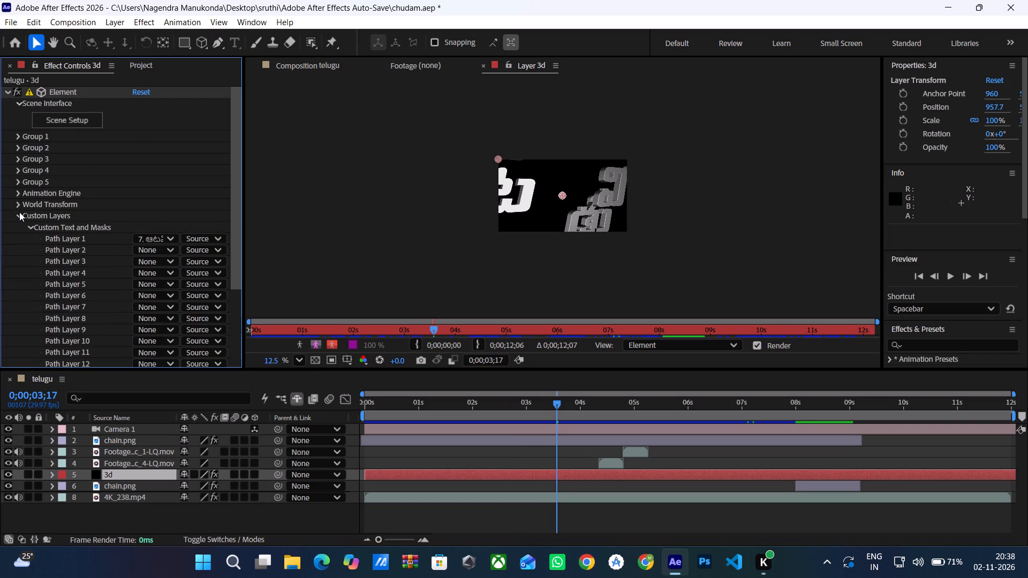
pyautogui.click(167, 254)
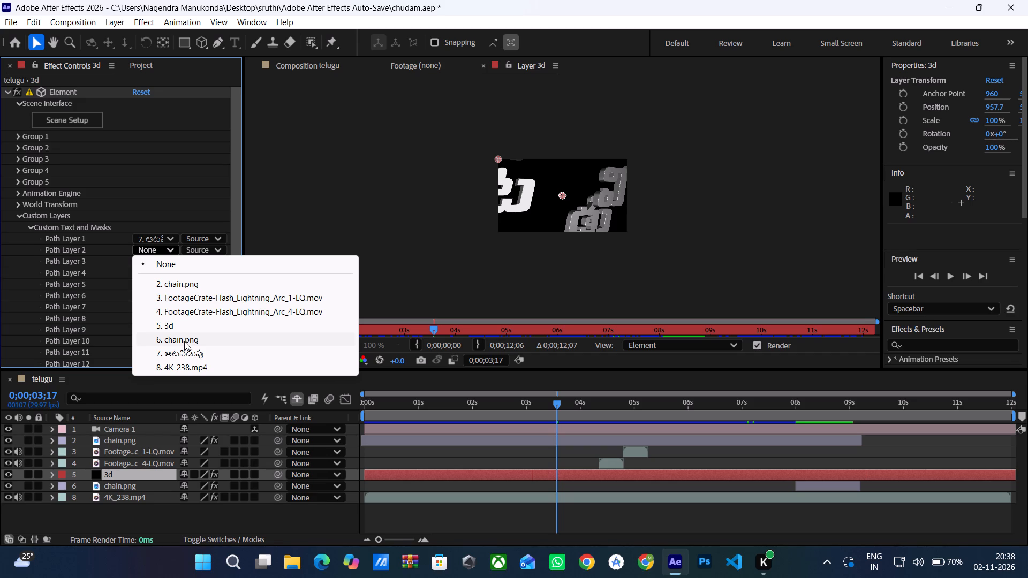
pyautogui.click(200, 278)
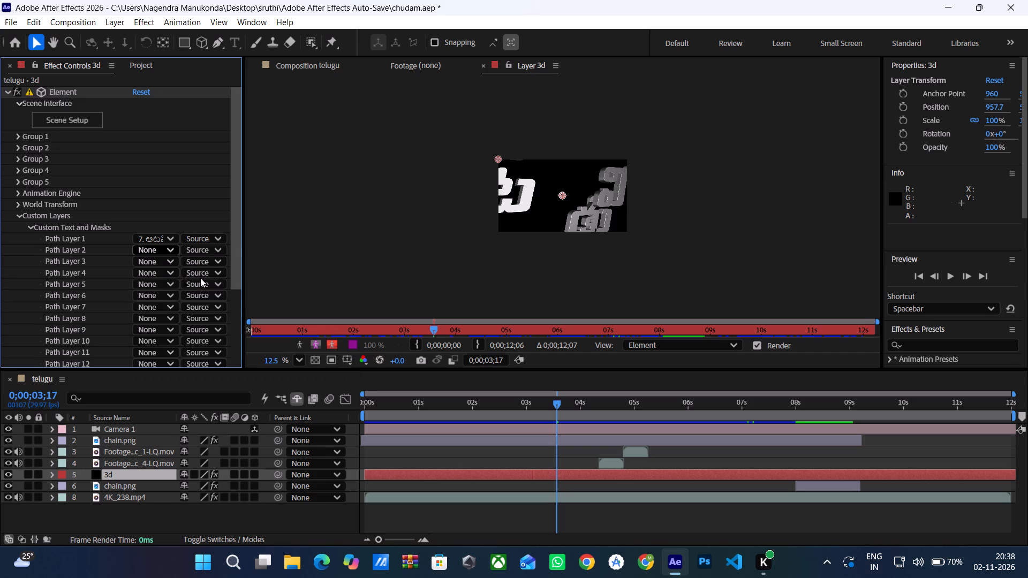
# Open Element's Scene Setup and duplicate the Group Folder containing the extruded Telugu text.
pyautogui.click(72, 120)
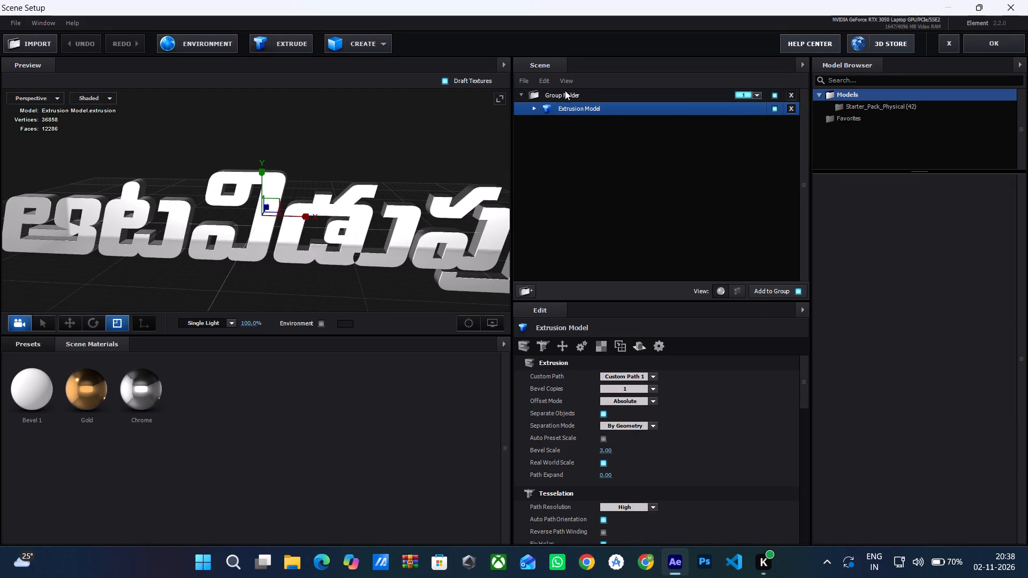
pyautogui.click(520, 94)
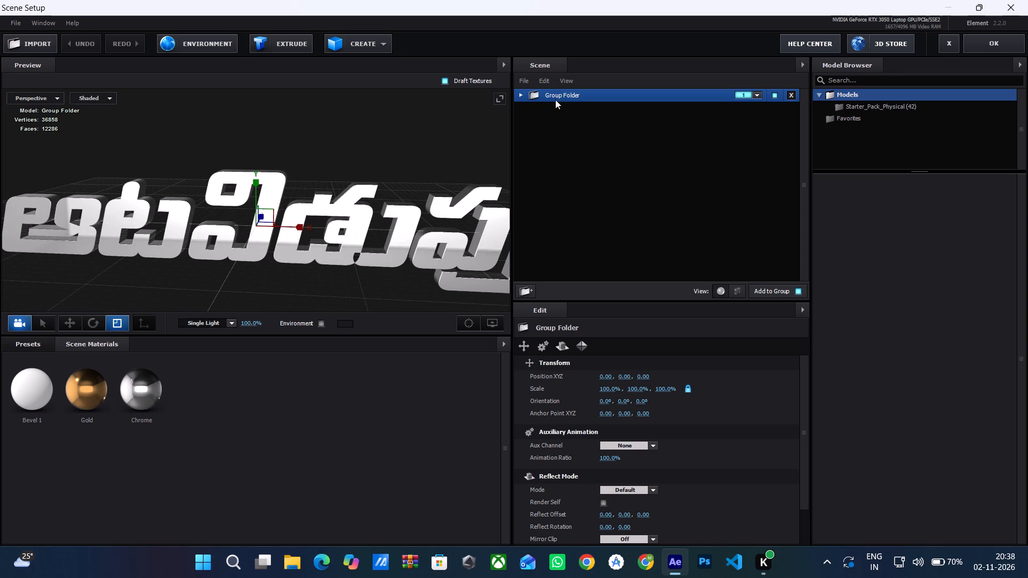
pyautogui.click(556, 92)
pyautogui.hotkey('ctrl', 'd')
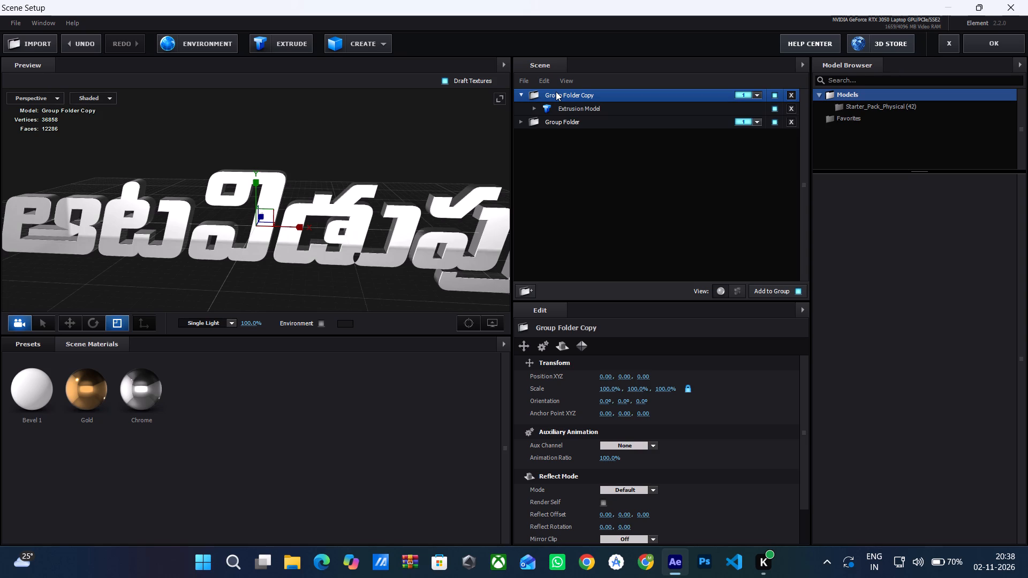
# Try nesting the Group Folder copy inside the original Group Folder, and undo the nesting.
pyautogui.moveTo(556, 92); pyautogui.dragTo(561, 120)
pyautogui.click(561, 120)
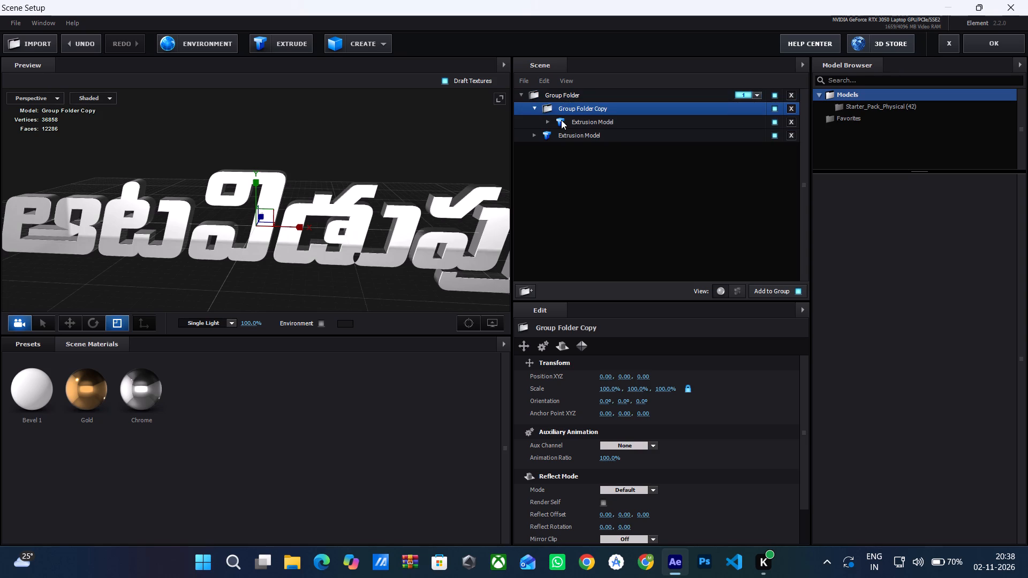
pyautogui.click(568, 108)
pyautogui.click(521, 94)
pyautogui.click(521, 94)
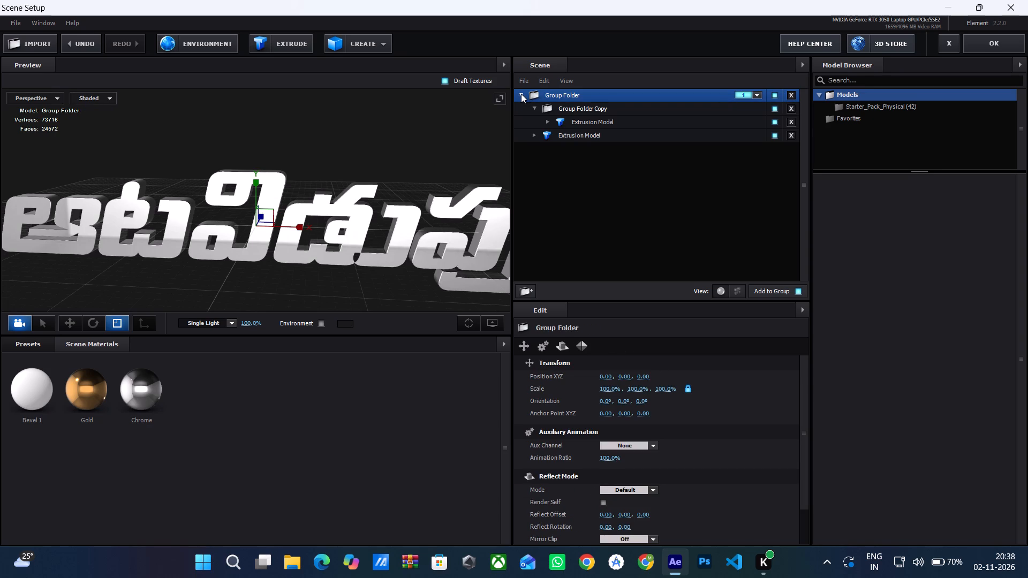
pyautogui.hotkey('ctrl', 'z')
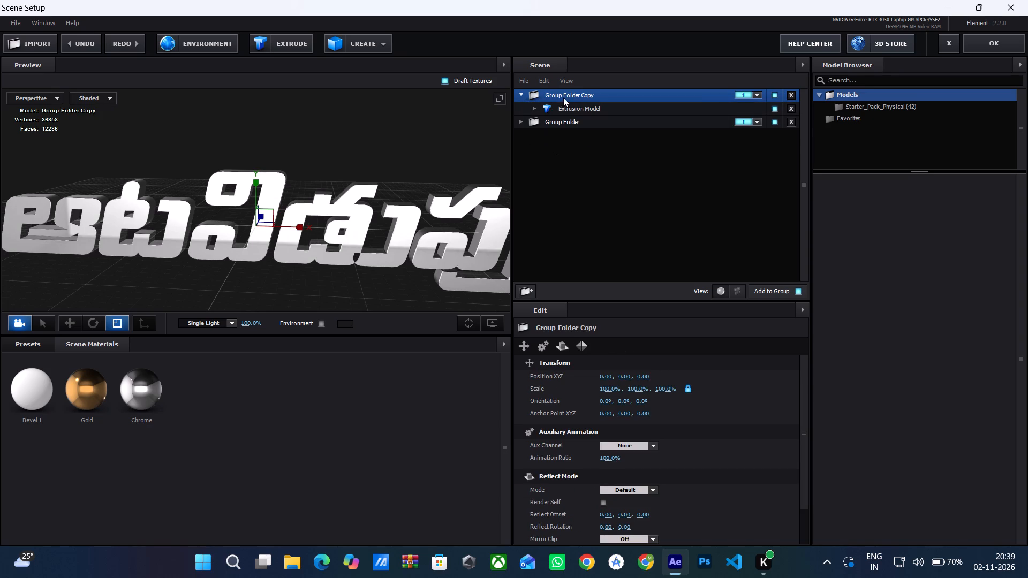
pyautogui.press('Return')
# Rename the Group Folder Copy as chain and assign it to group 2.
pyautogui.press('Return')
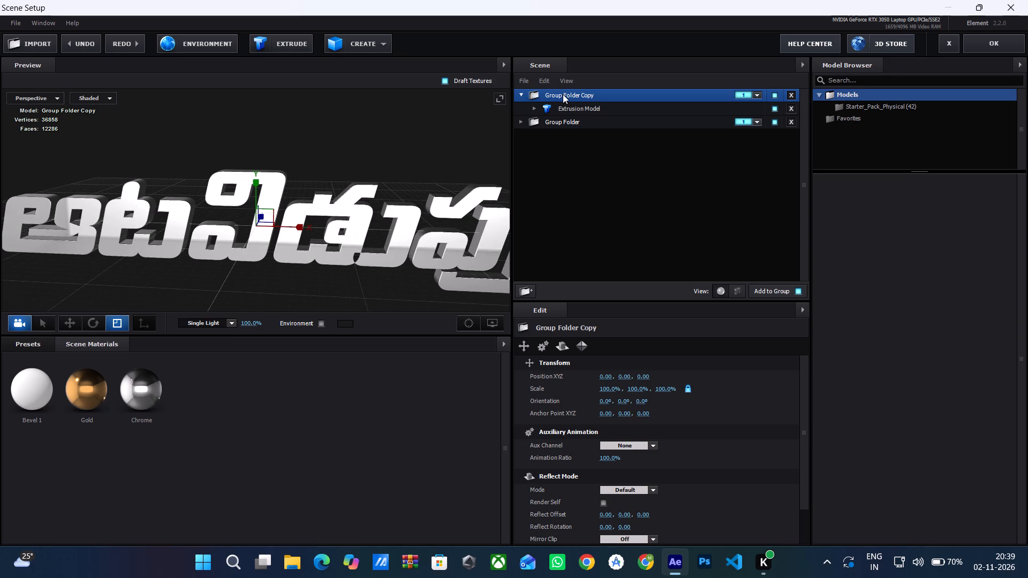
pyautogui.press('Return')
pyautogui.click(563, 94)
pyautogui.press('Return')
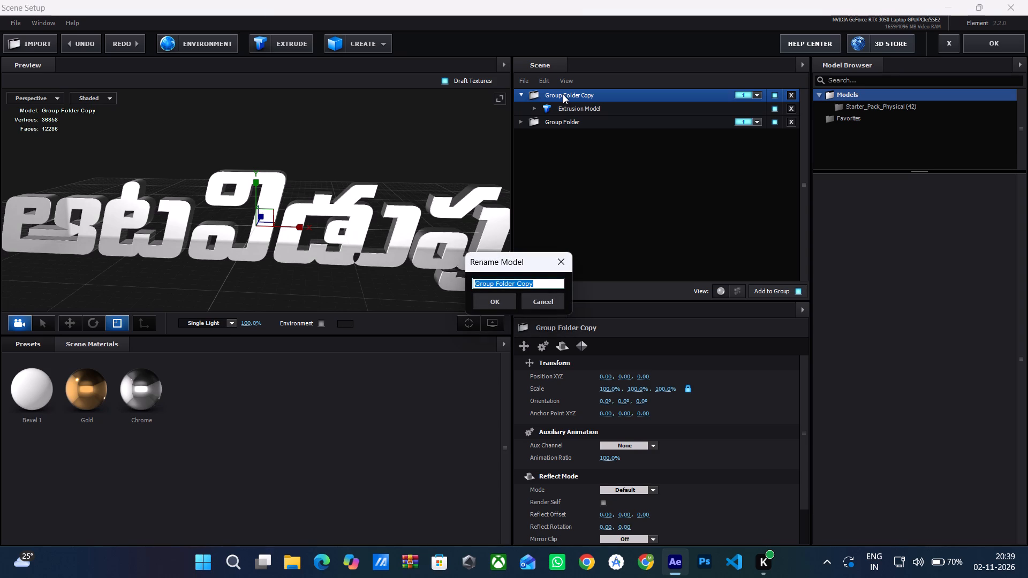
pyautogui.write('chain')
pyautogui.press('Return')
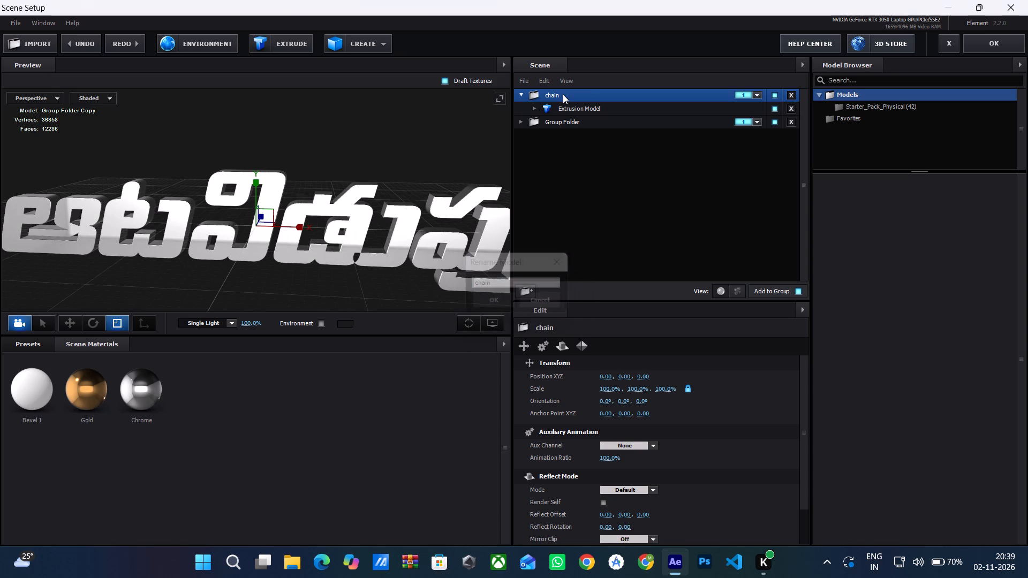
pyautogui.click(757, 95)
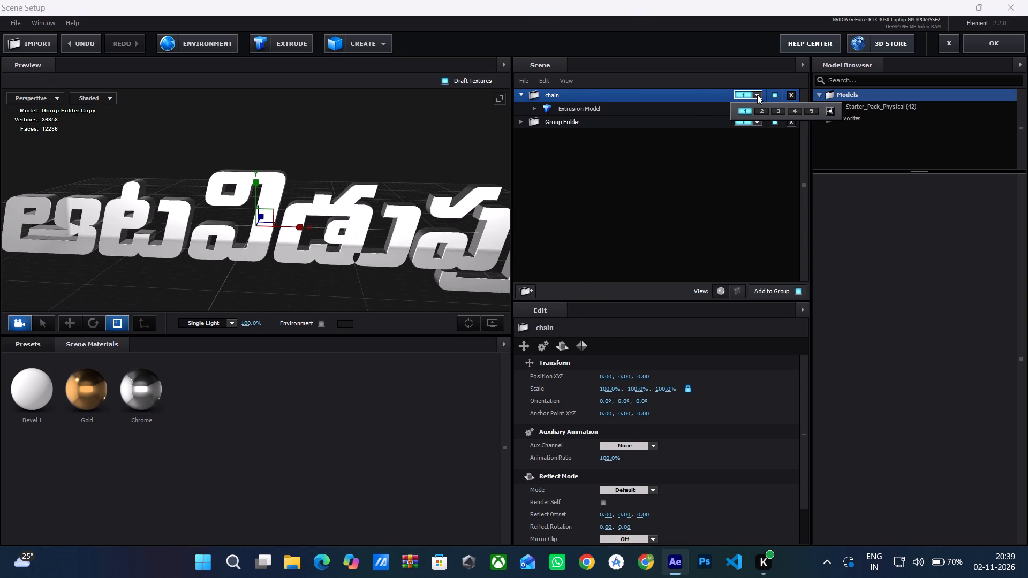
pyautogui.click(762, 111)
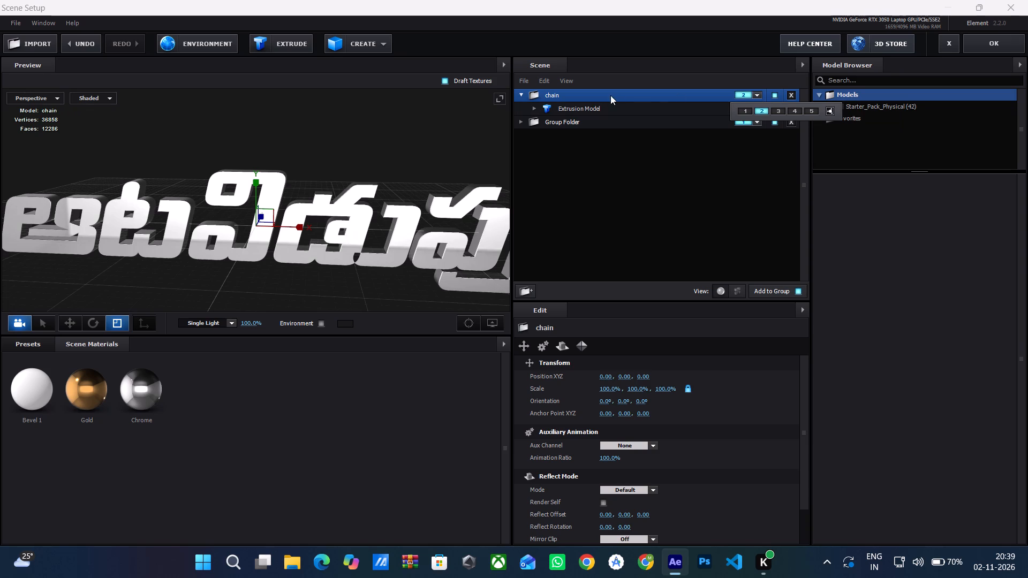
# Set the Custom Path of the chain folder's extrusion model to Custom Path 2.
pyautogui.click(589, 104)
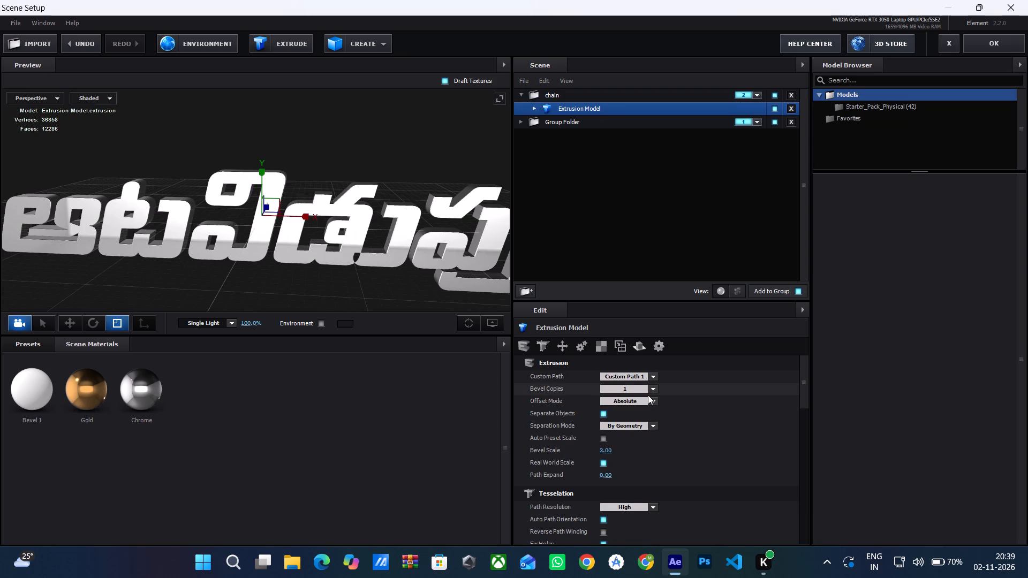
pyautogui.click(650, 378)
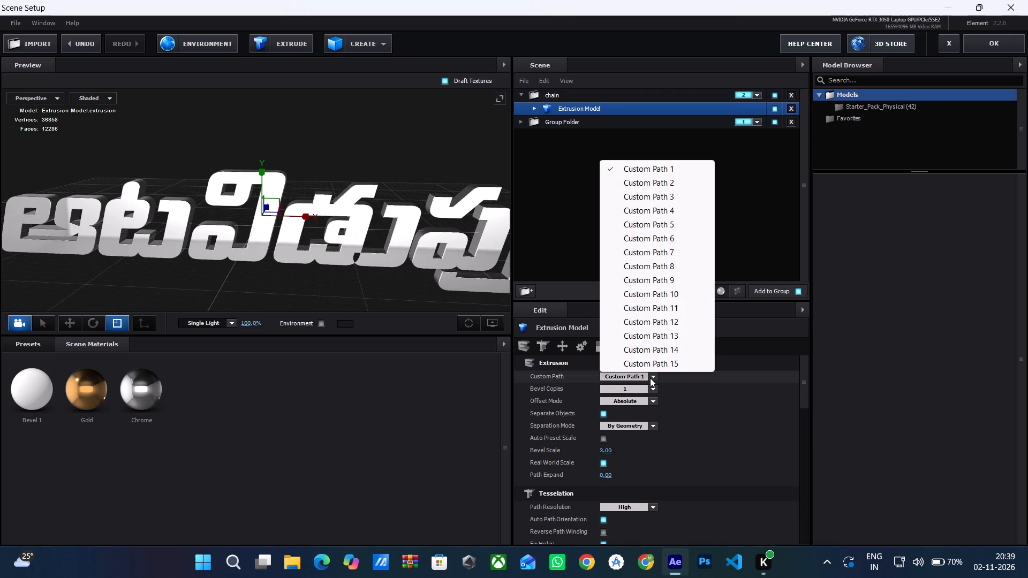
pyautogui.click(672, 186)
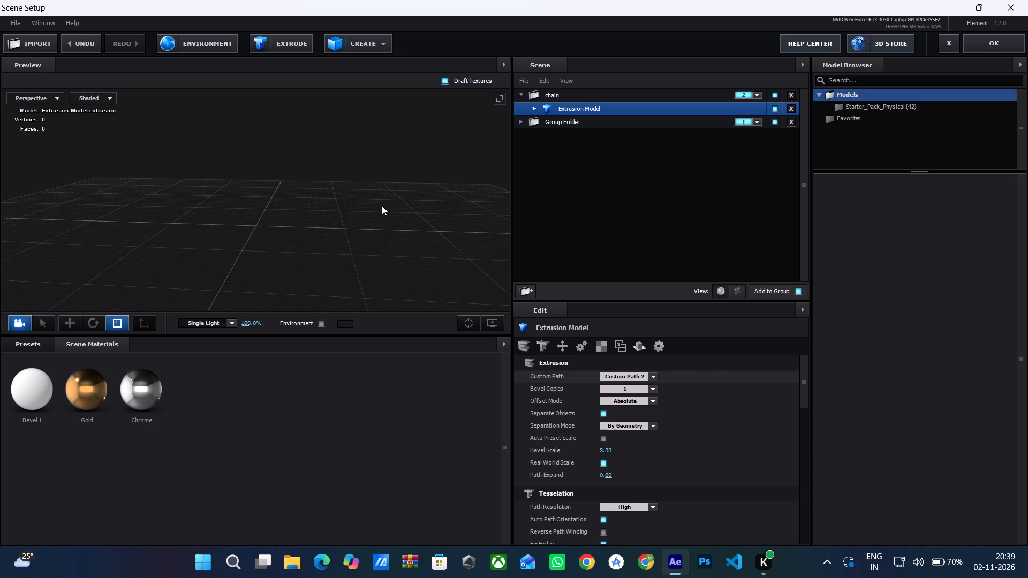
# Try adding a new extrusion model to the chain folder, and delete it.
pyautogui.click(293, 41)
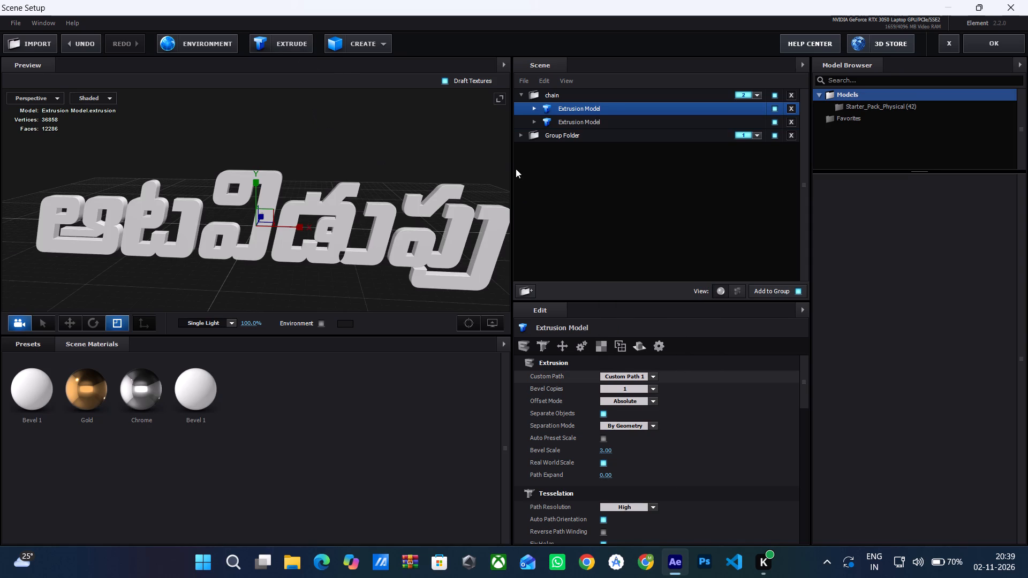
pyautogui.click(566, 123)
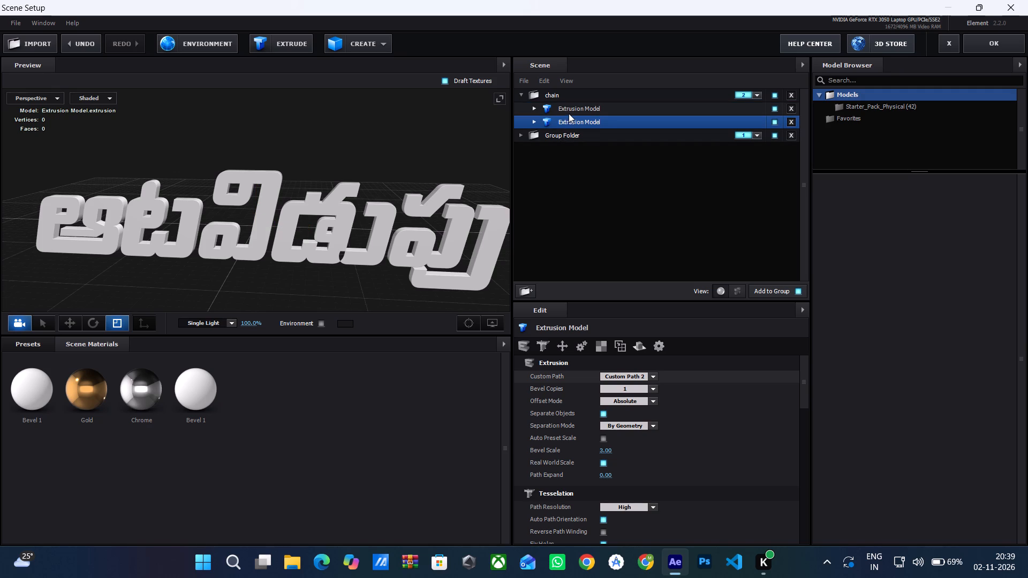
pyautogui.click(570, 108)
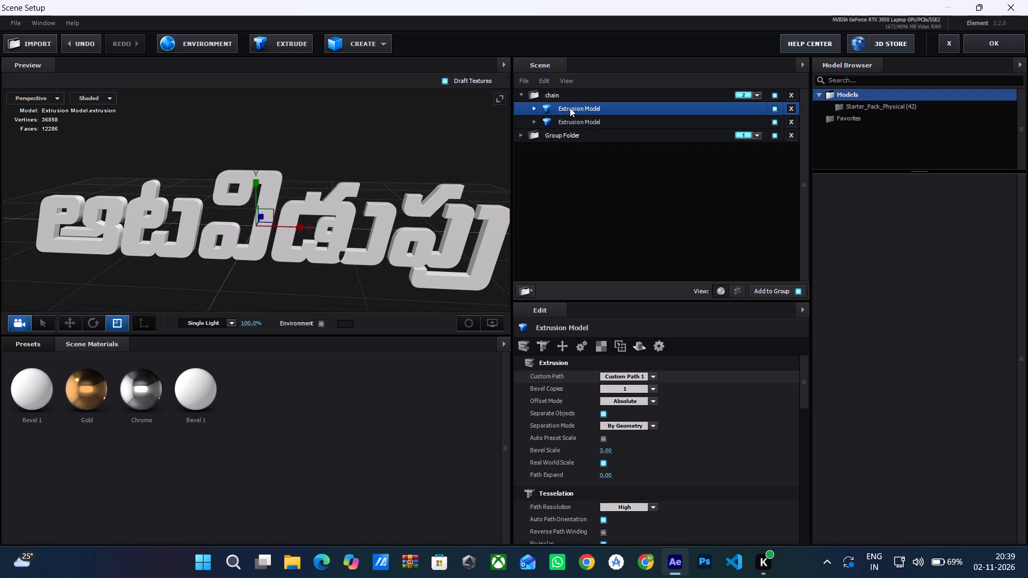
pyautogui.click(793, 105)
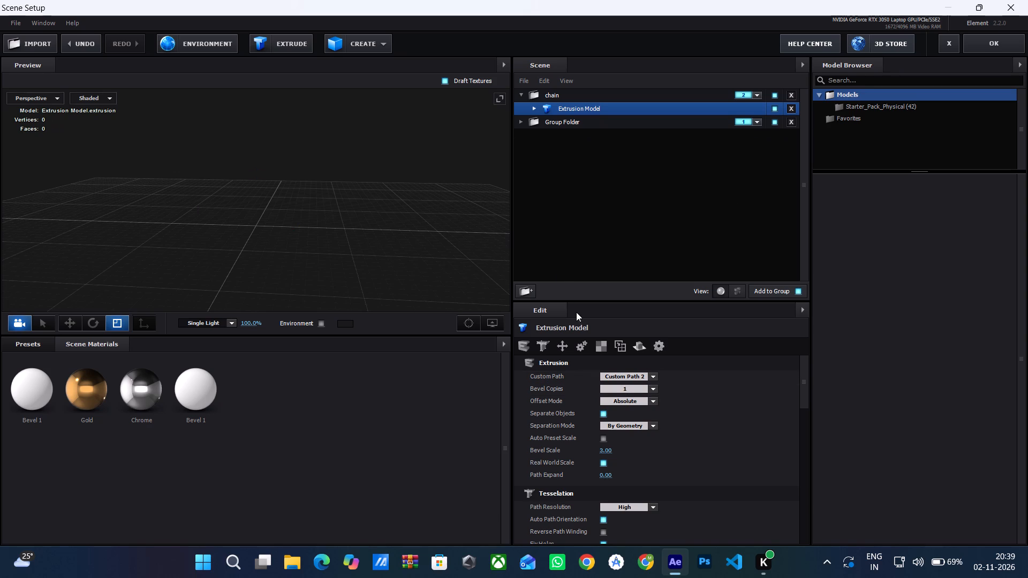
# Examine the chain folder's extrusion model in the preview against the Group Folder text, checking the primitive shapes and view options.
pyautogui.click(557, 124)
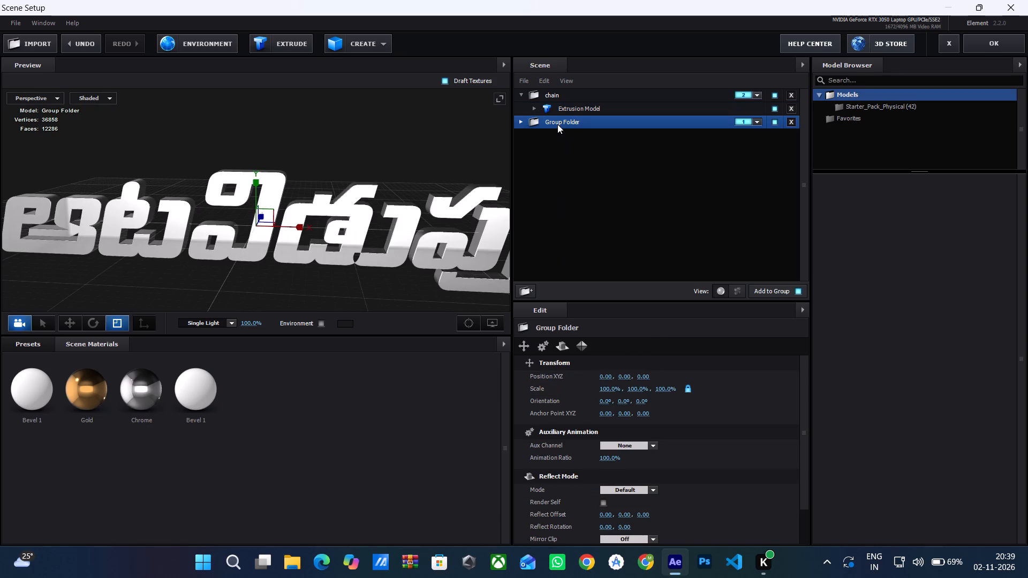
pyautogui.click(562, 110)
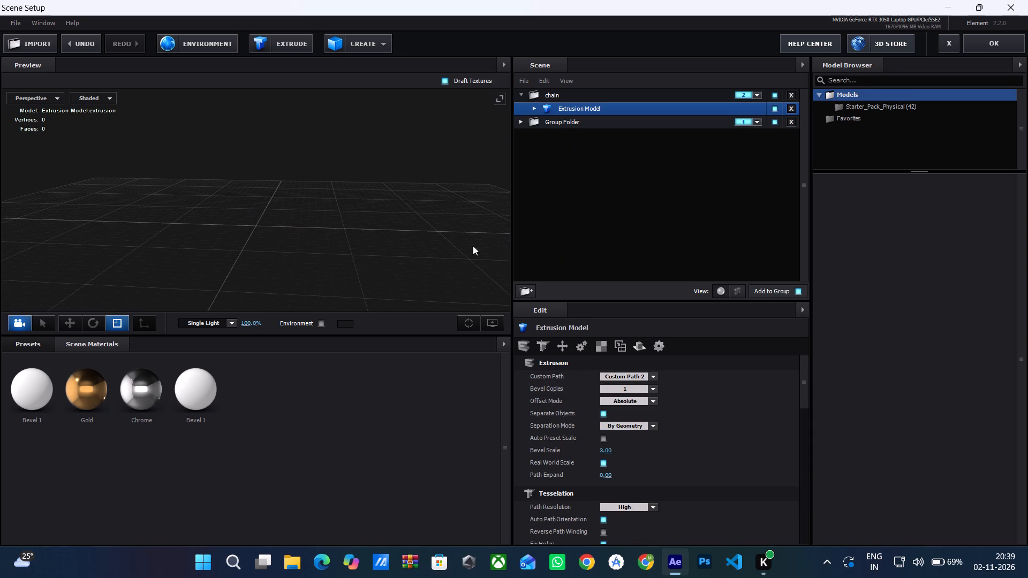
pyautogui.click(467, 321)
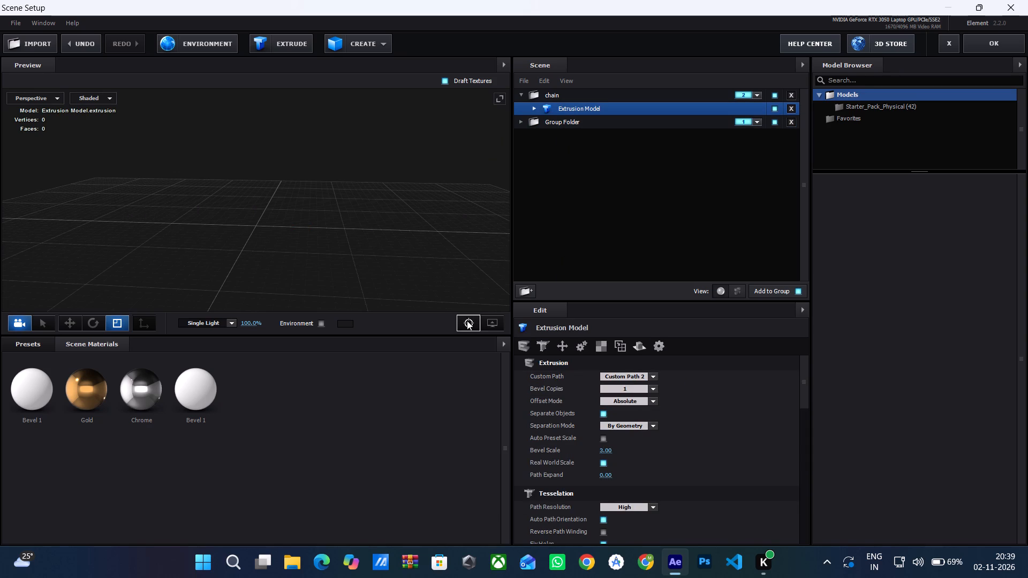
pyautogui.click(467, 321)
pyautogui.doubleClick(467, 321)
pyautogui.click(361, 44)
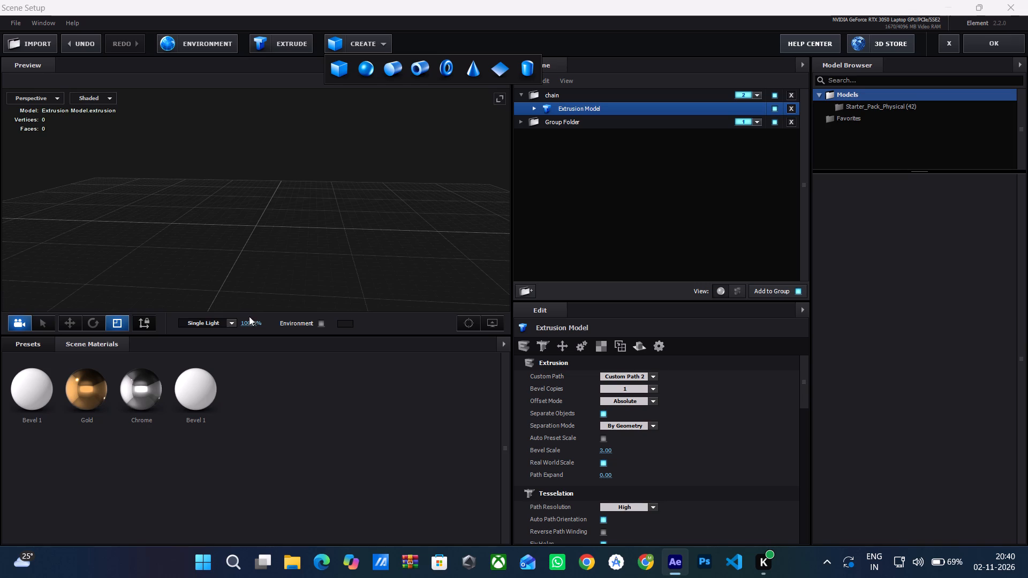
pyautogui.keyDown('ctrl'); pyautogui.scroll(20, 279, 222); pyautogui.keyUp('ctrl')
pyautogui.keyDown('ctrl'); pyautogui.scroll(-16, 279, 222); pyautogui.keyUp('ctrl')
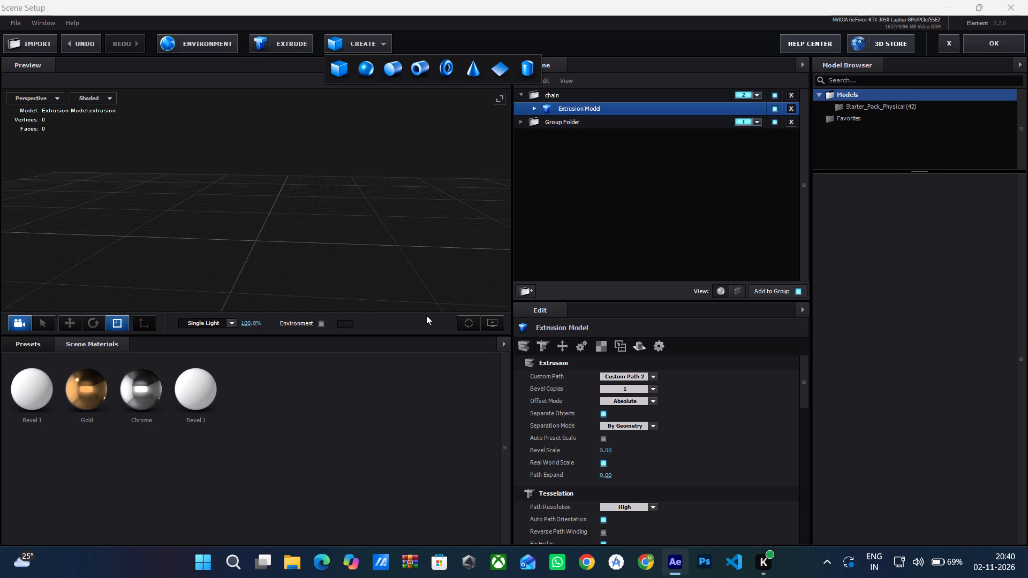
pyautogui.click(470, 321)
pyautogui.tripleClick(470, 321)
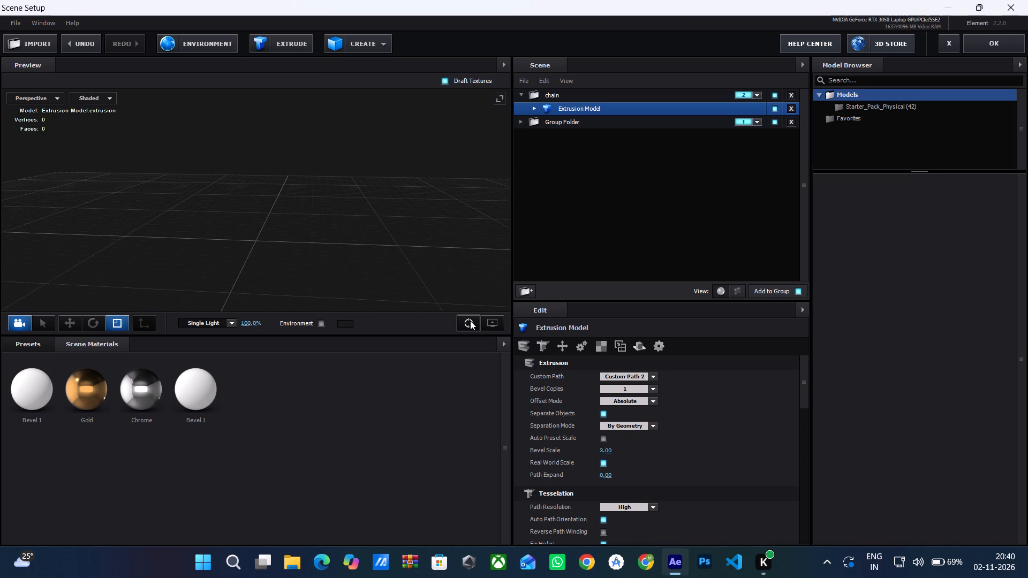
pyautogui.click(470, 321)
pyautogui.click(488, 328)
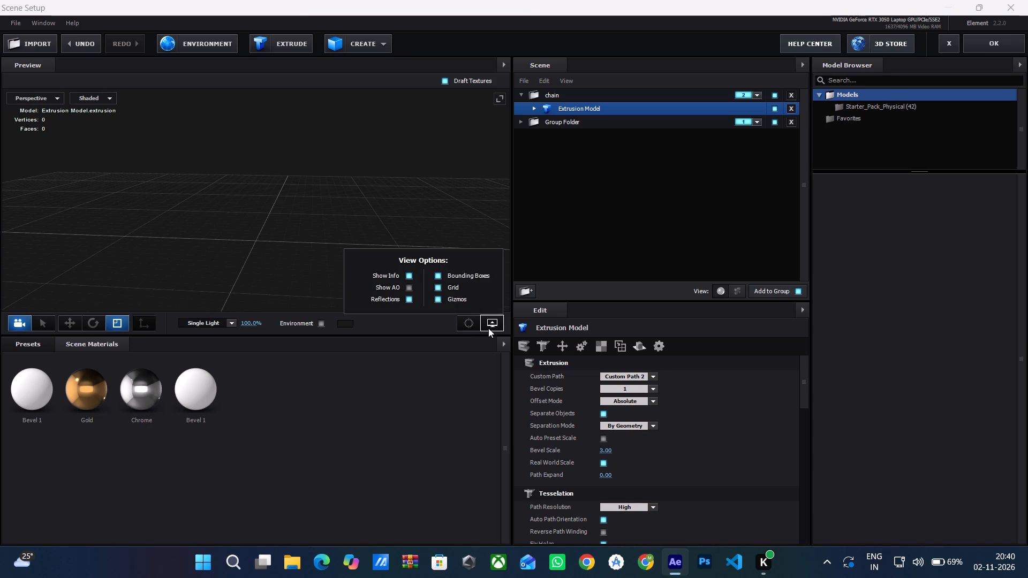
pyautogui.click(466, 323)
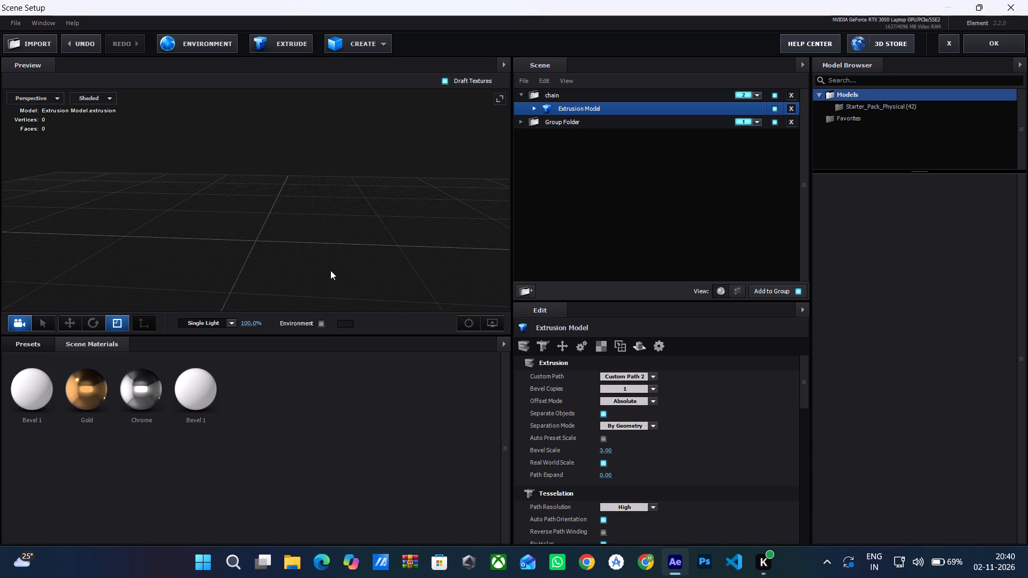
pyautogui.keyDown('ctrl'); pyautogui.scroll(-8, 330, 270); pyautogui.keyUp('ctrl')
pyautogui.keyDown('ctrl'); pyautogui.scroll(3, 330, 270); pyautogui.keyUp('ctrl')
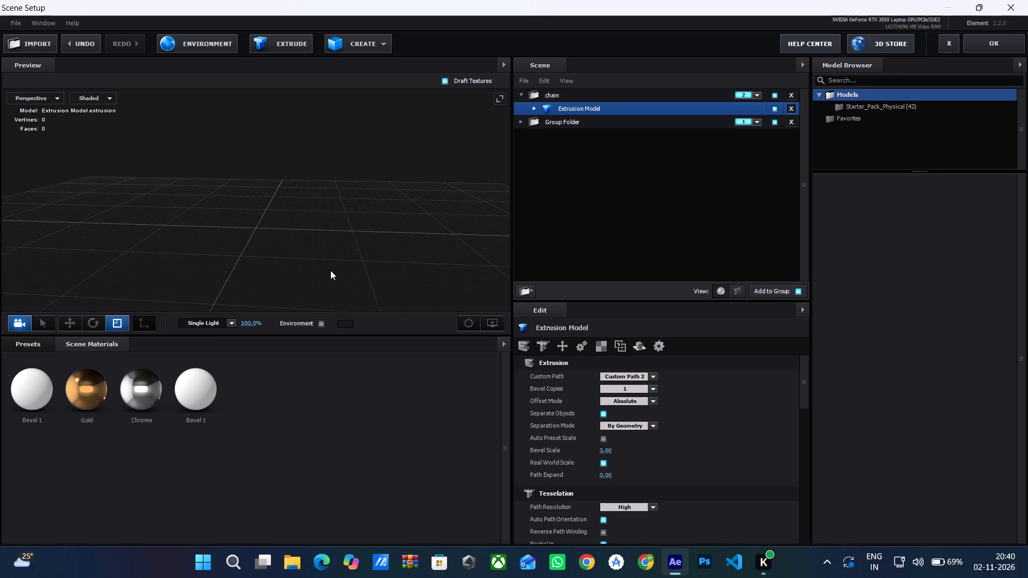
pyautogui.keyDown('ctrl'); pyautogui.scroll(9, 330, 270); pyautogui.keyUp('ctrl')
pyautogui.keyDown('ctrl'); pyautogui.scroll(-8, 330, 270); pyautogui.keyUp('ctrl')
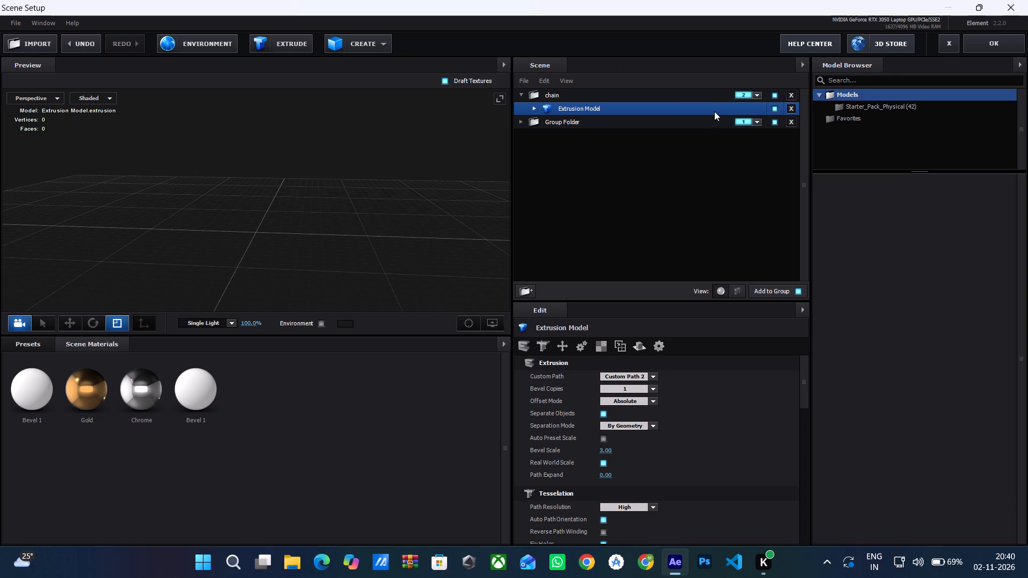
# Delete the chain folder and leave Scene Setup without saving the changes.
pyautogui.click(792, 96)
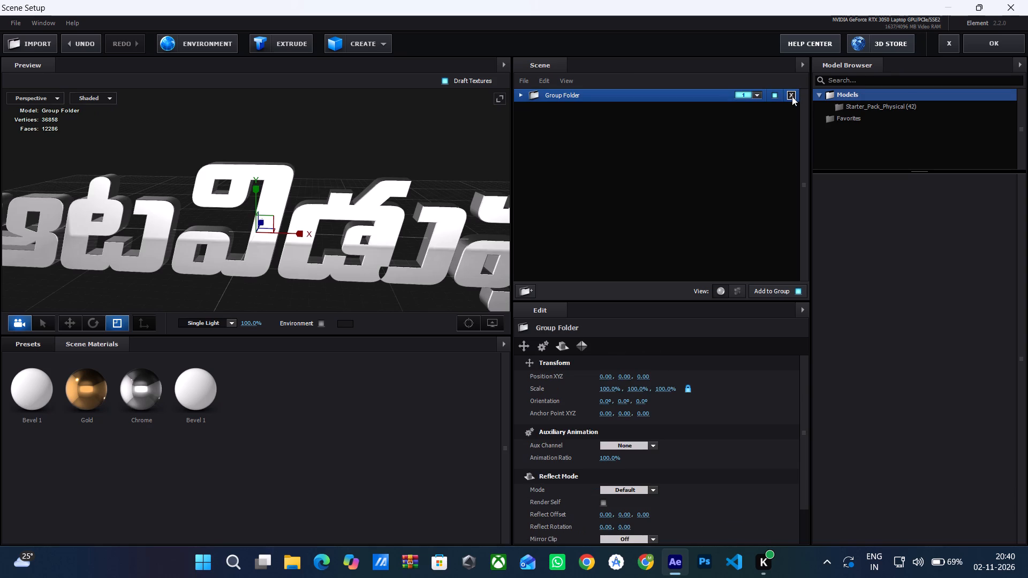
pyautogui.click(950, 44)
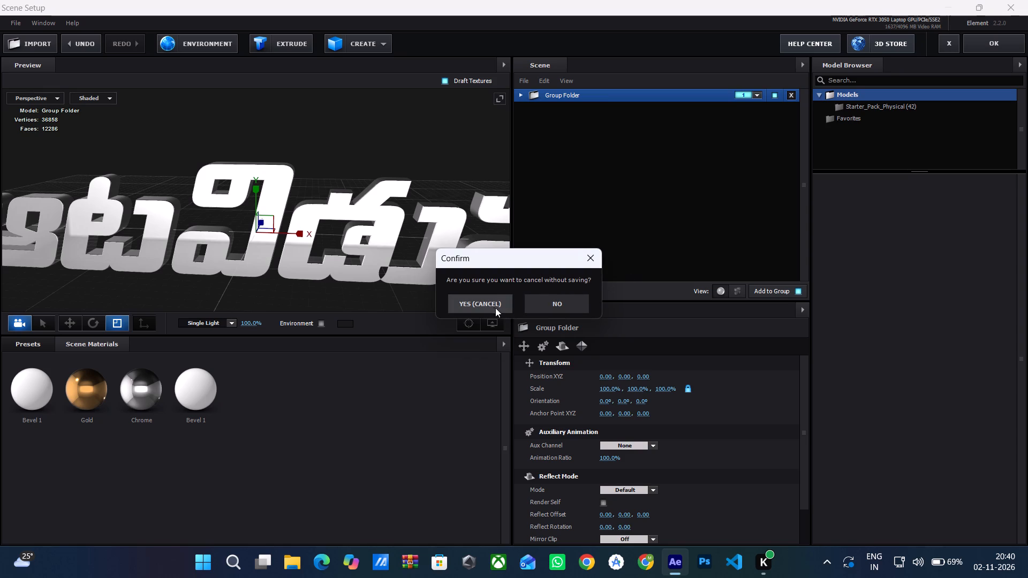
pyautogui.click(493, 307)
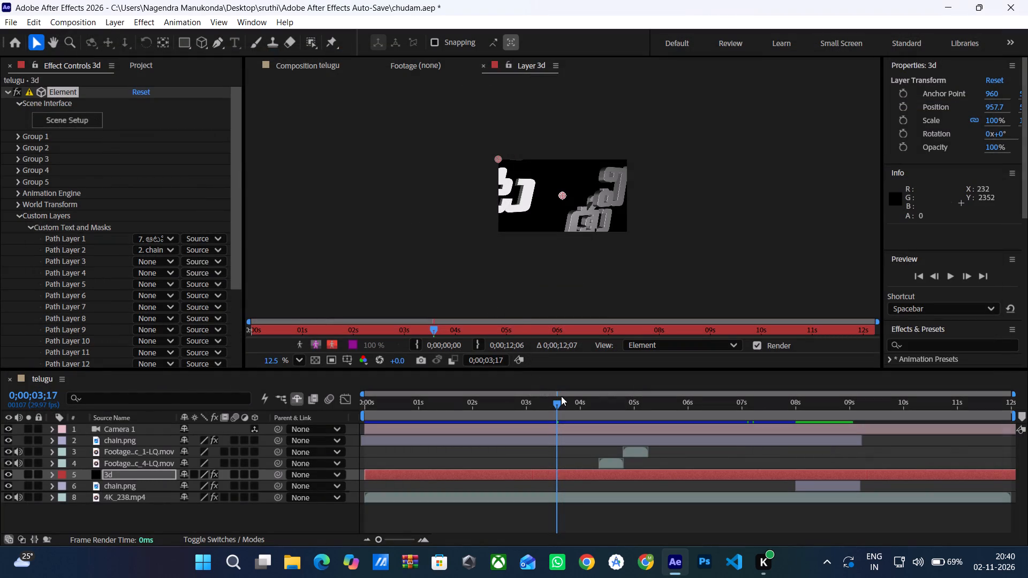
# Return to the start of the telugu composition and play the title animation from 0;00;00;00 in the 3d layer view.
pyautogui.moveTo(554, 401); pyautogui.dragTo(432, 404)
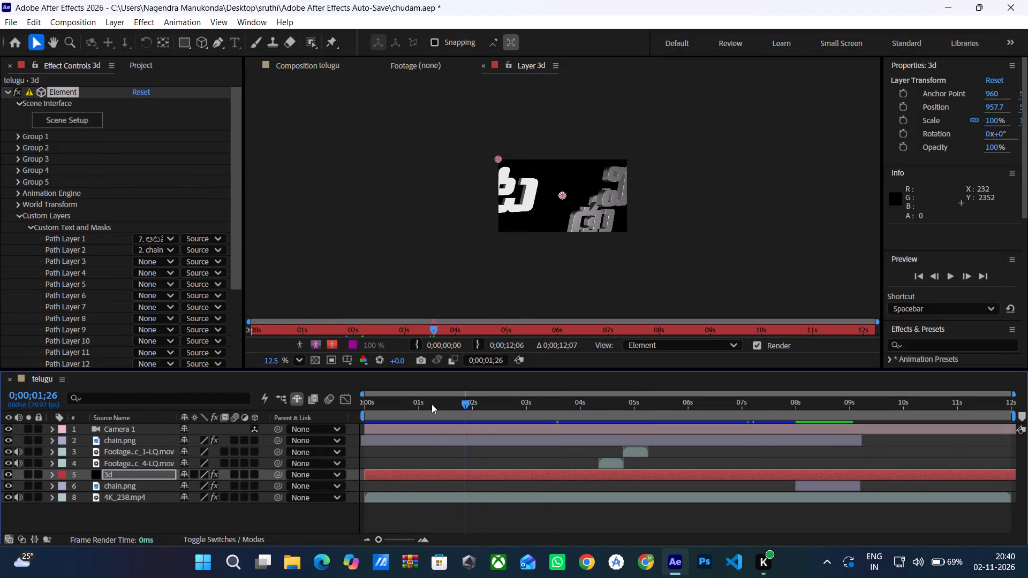
pyautogui.moveTo(432, 404); pyautogui.dragTo(321, 414)
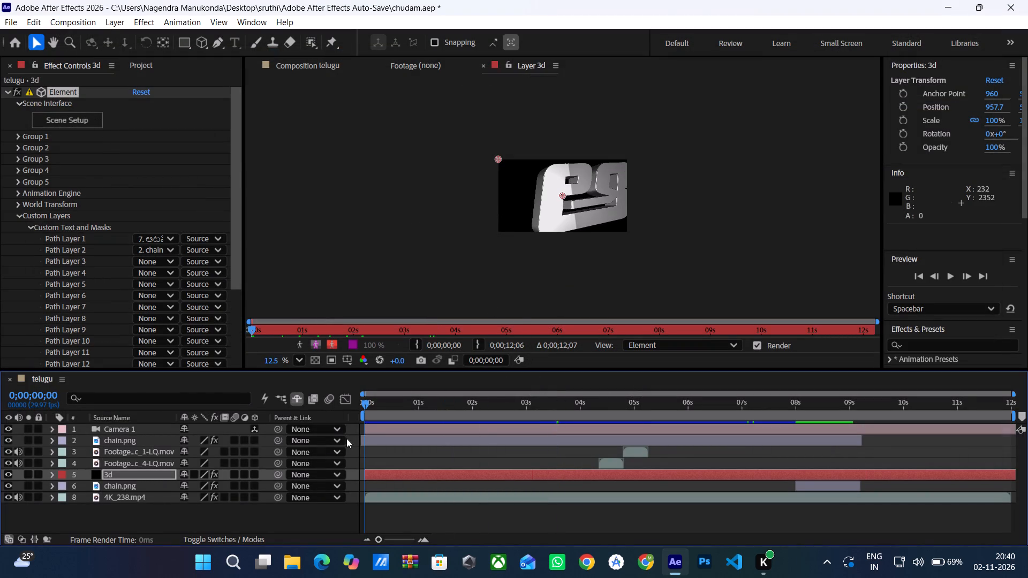
pyautogui.moveTo(364, 408); pyautogui.dragTo(353, 412)
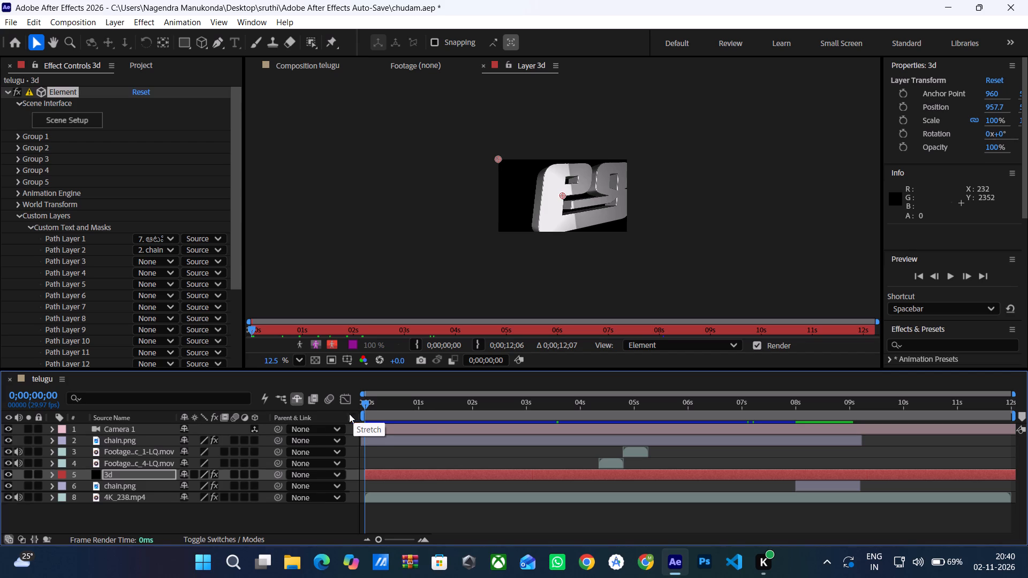
pyautogui.click(134, 428)
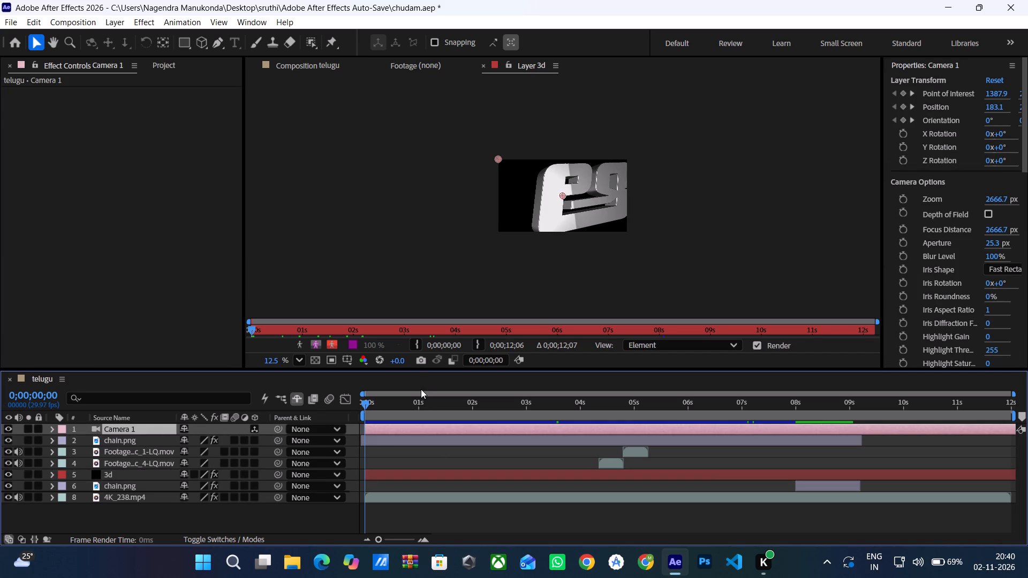
pyautogui.press('space')
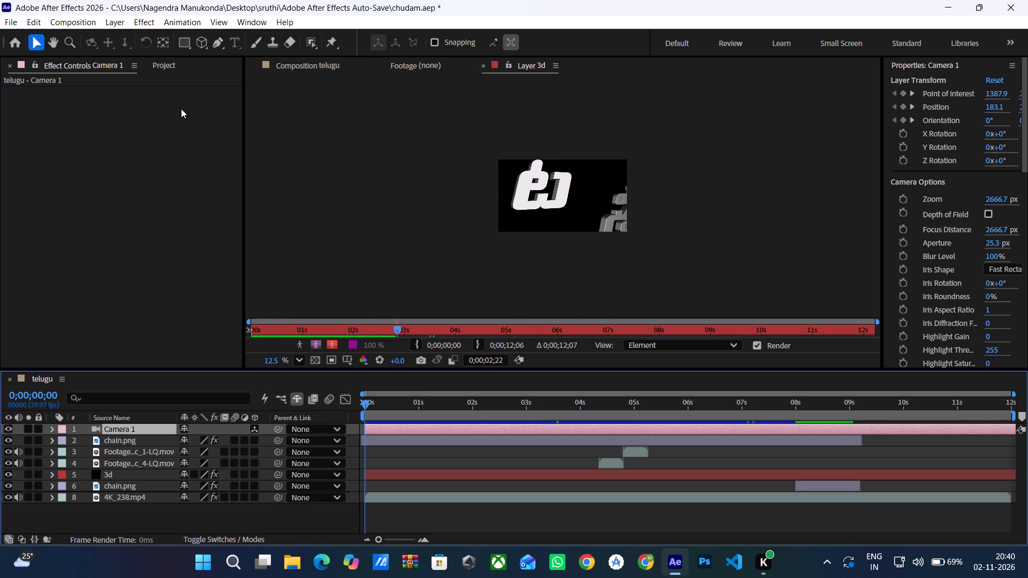
# View the lower chain.png and 4K_238.mp4 layers on their own, and close the layer and footage viewers to return to the telugu composition.
pyautogui.click(163, 64)
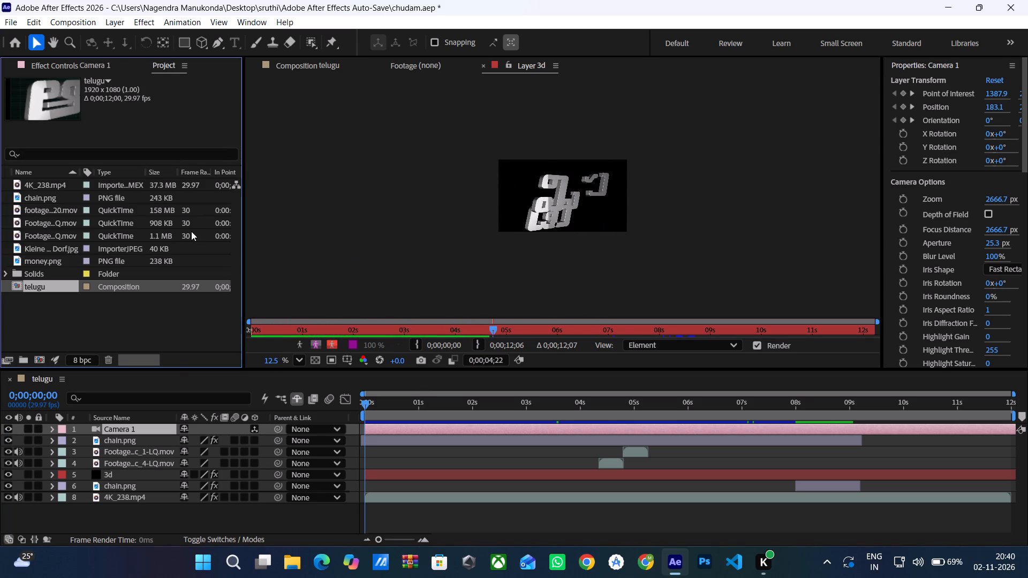
pyautogui.click(109, 493)
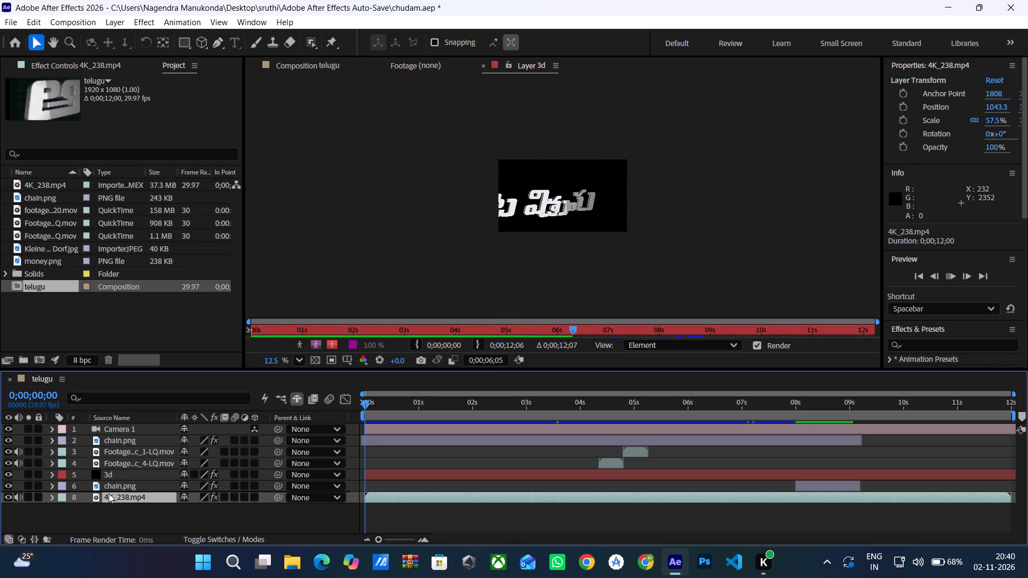
pyautogui.doubleClick(114, 483)
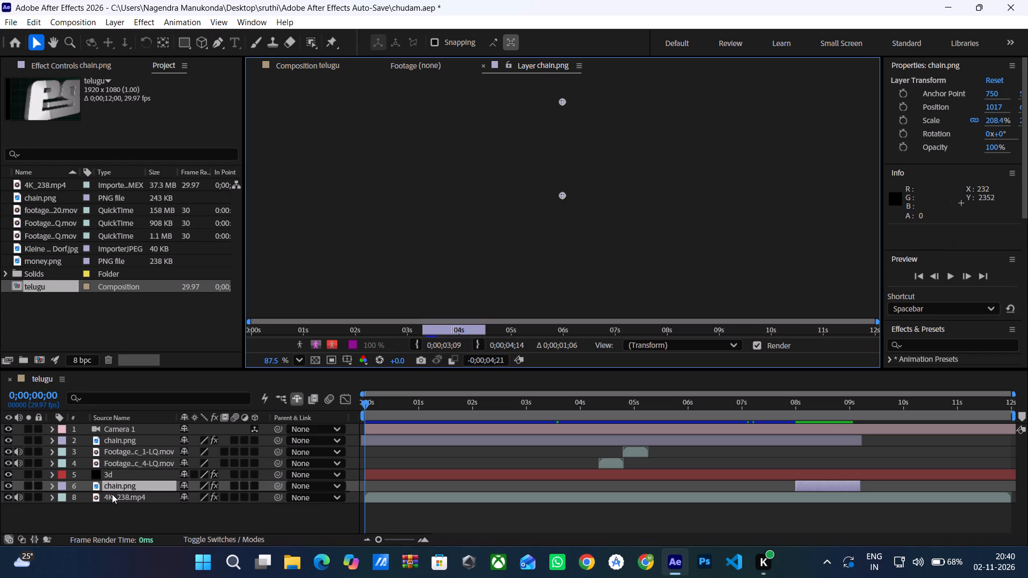
pyautogui.doubleClick(112, 494)
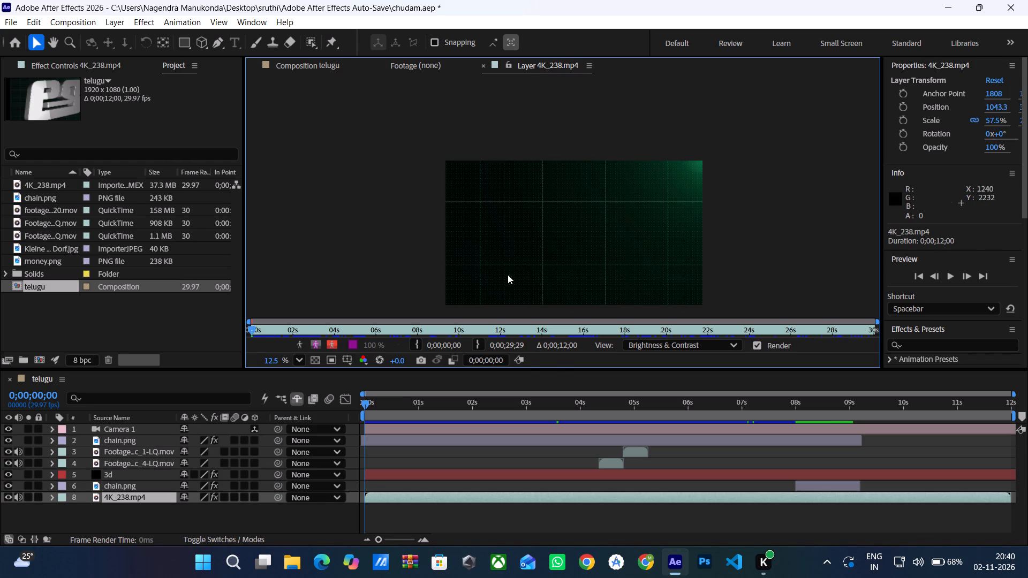
pyautogui.click(480, 63)
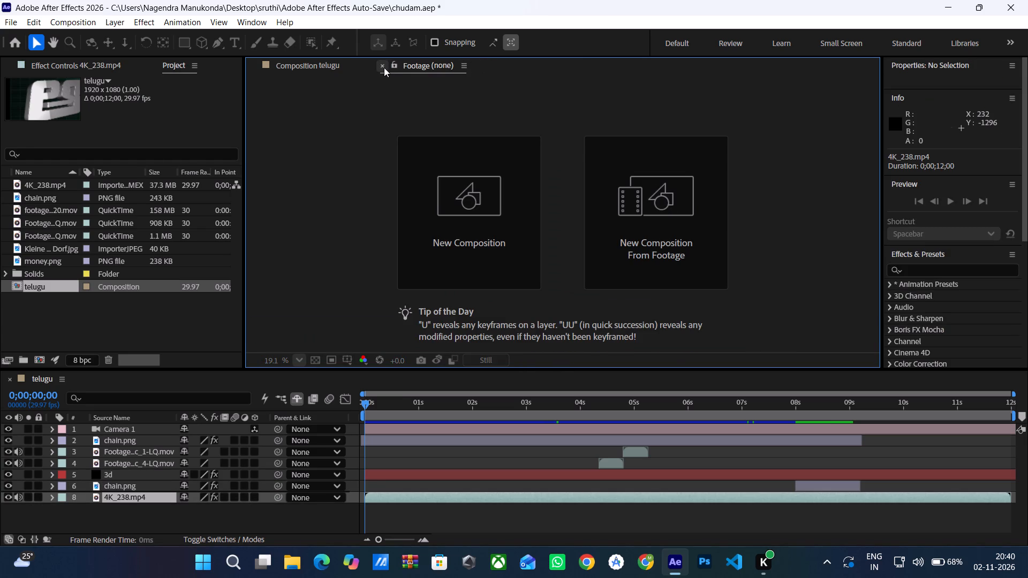
pyautogui.click(384, 67)
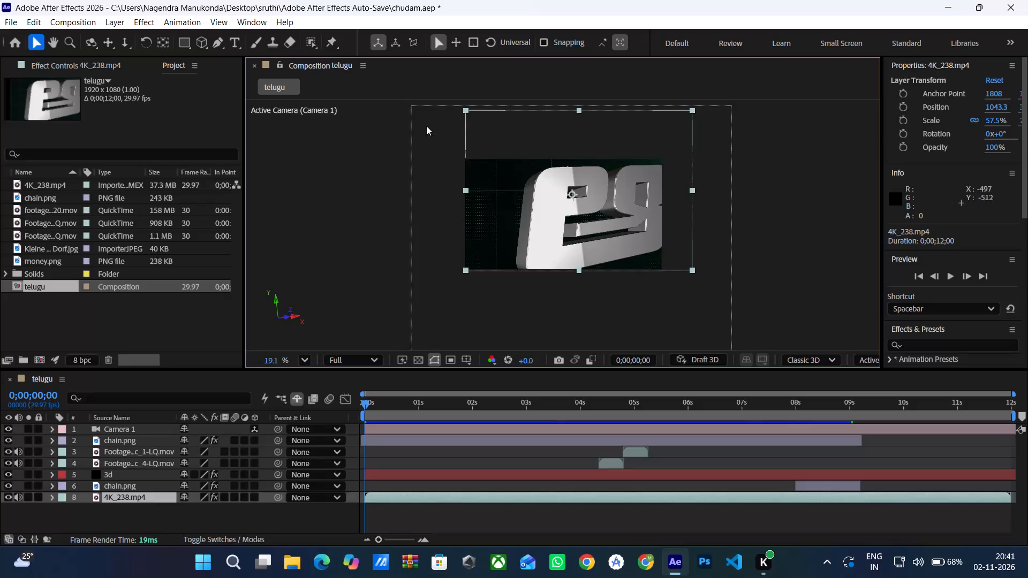
# Make the 4K_238.mp4 background a 3D layer.
pyautogui.click(357, 221)
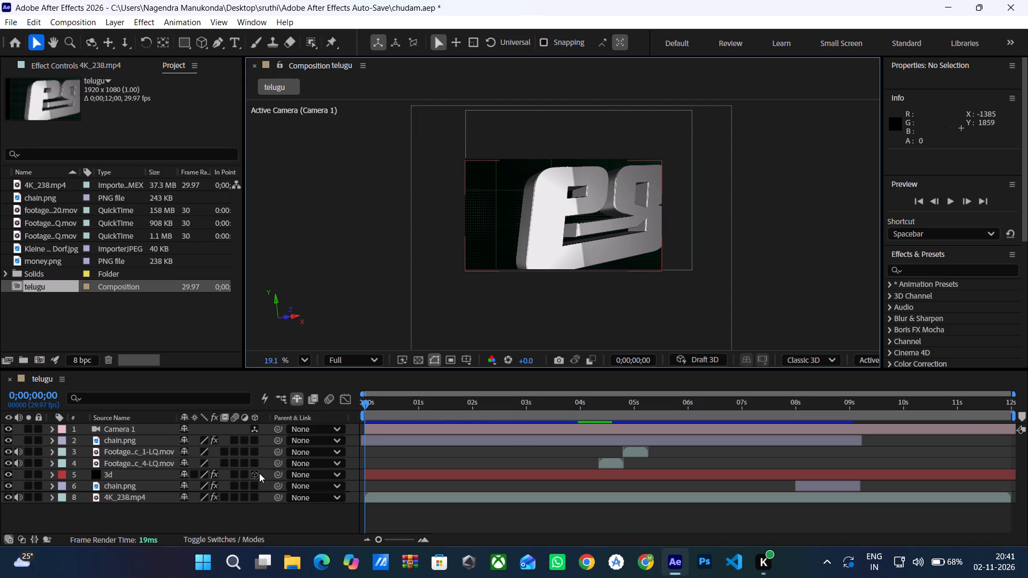
pyautogui.click(254, 495)
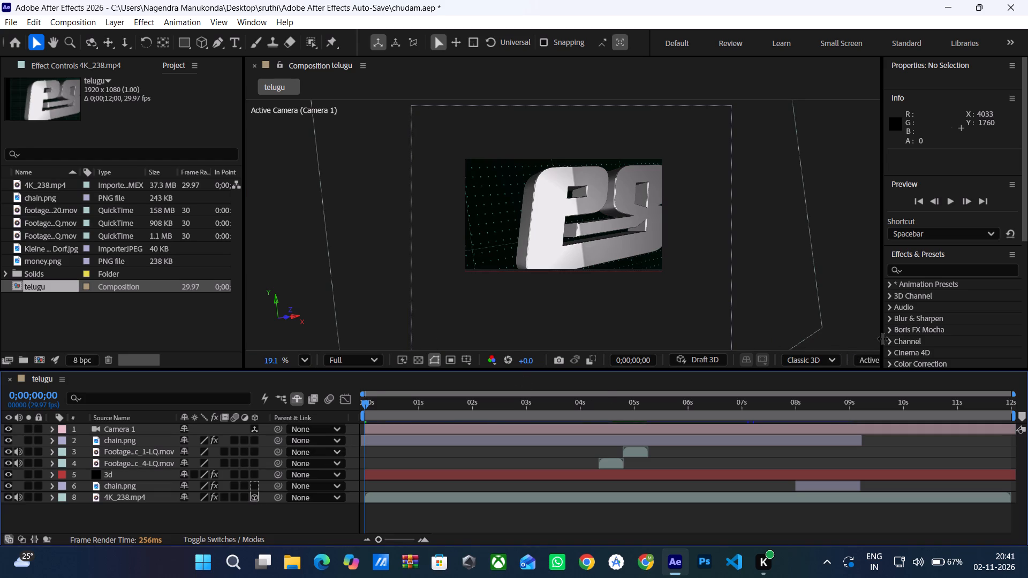
# Widen the composition viewer and set it to 2 Views.
pyautogui.moveTo(882, 338); pyautogui.dragTo(948, 338)
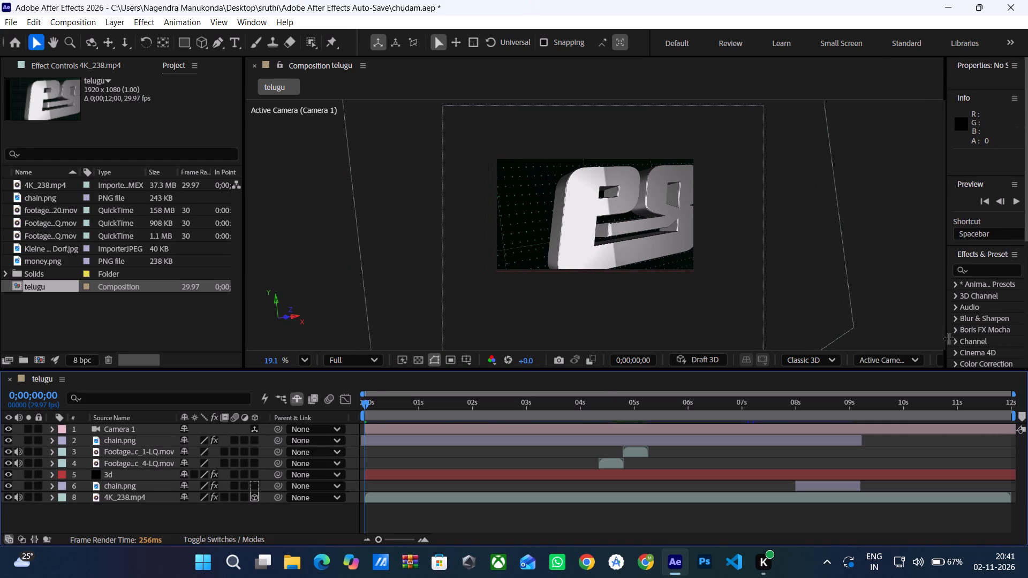
pyautogui.moveTo(948, 338); pyautogui.dragTo(986, 336)
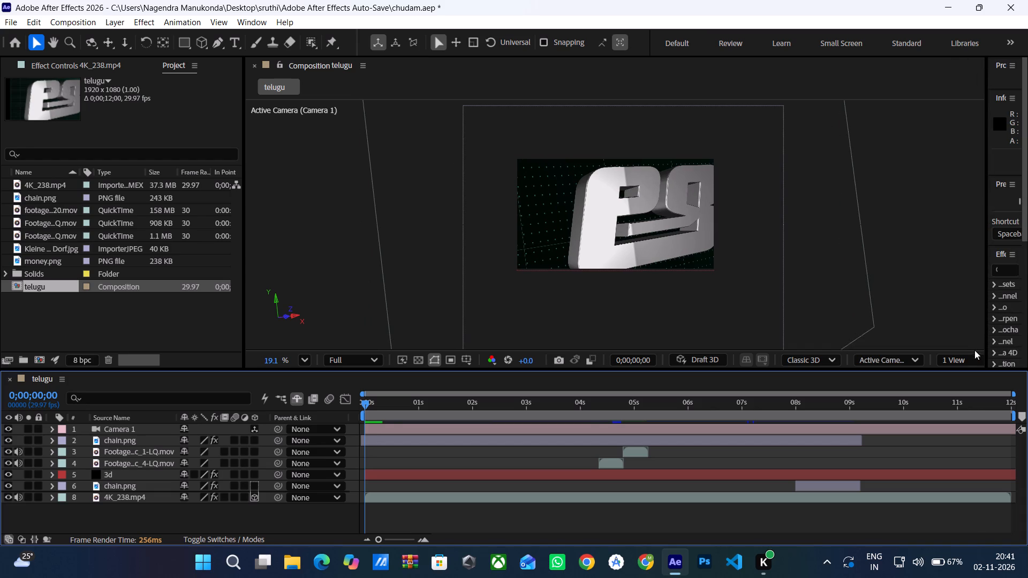
pyautogui.click(972, 354)
pyautogui.click(967, 358)
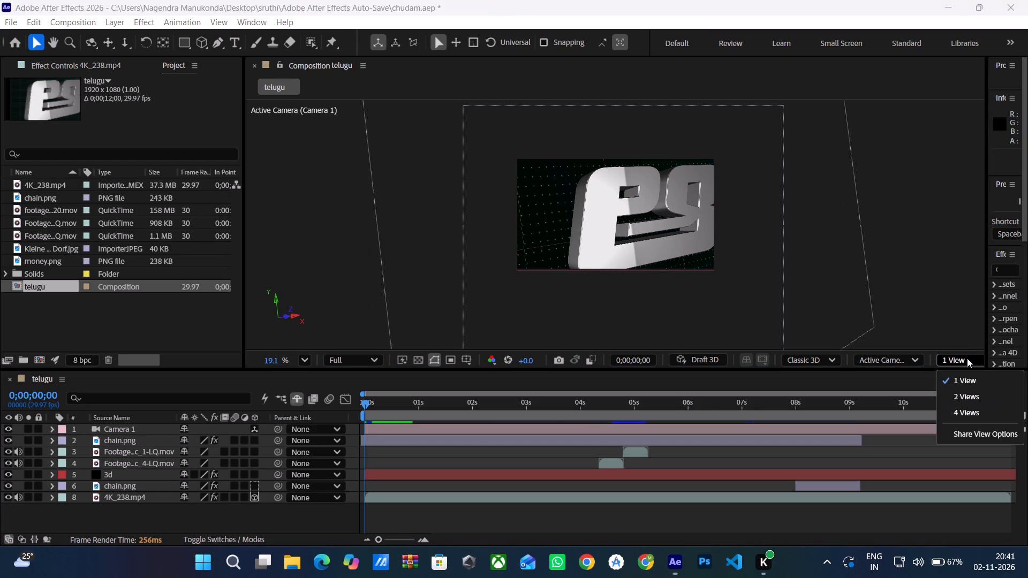
pyautogui.click(955, 391)
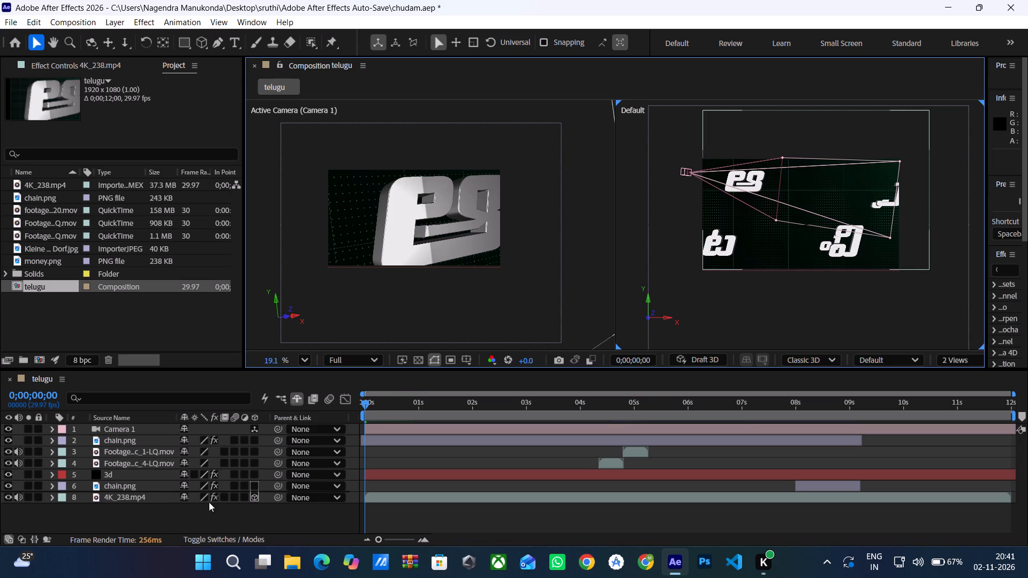
# Reveal the Position property of the 4K_238.mp4 background layer.
pyautogui.click(165, 501)
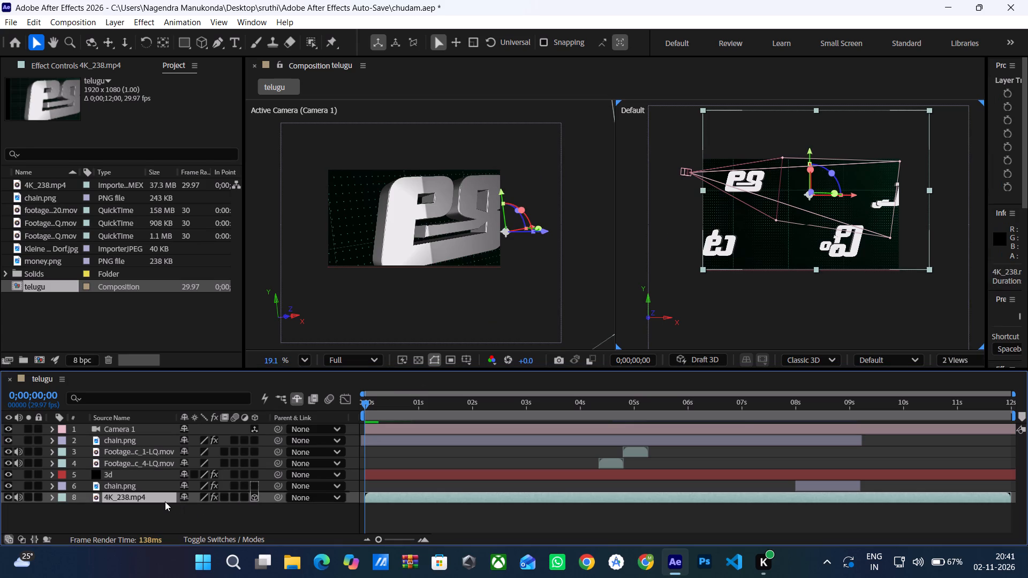
pyautogui.press('p')
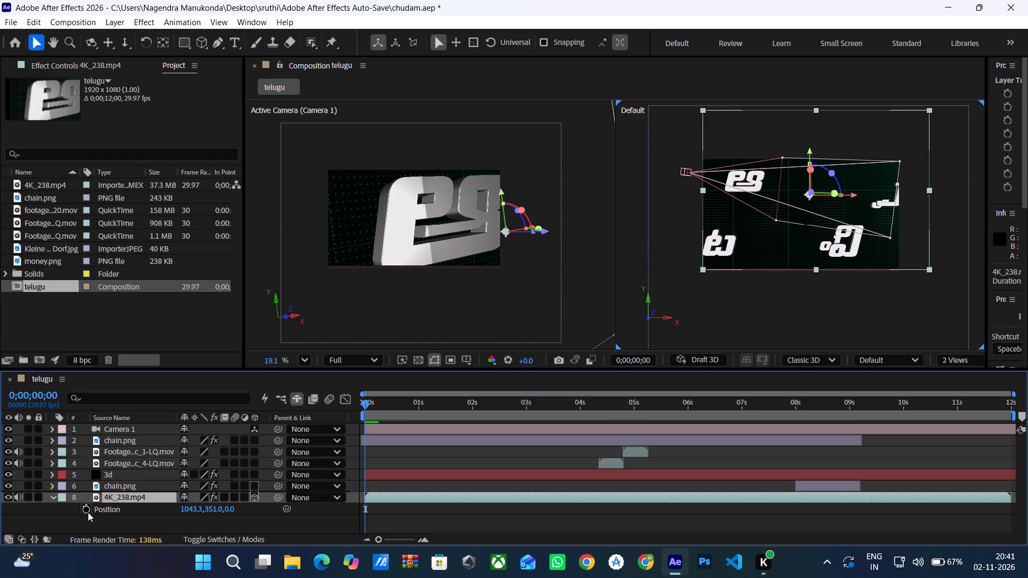
pyautogui.click(85, 503)
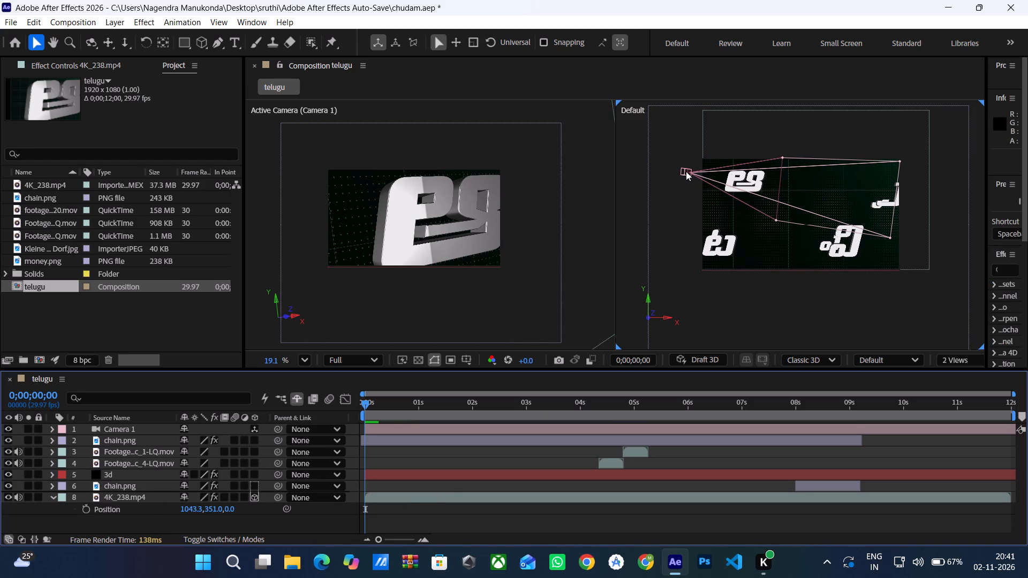
# Reposition Camera 1 in the Default view at 0;00;00;00, slightly lower and farther out from the title's first letter.
pyautogui.moveTo(684, 169); pyautogui.dragTo(676, 230)
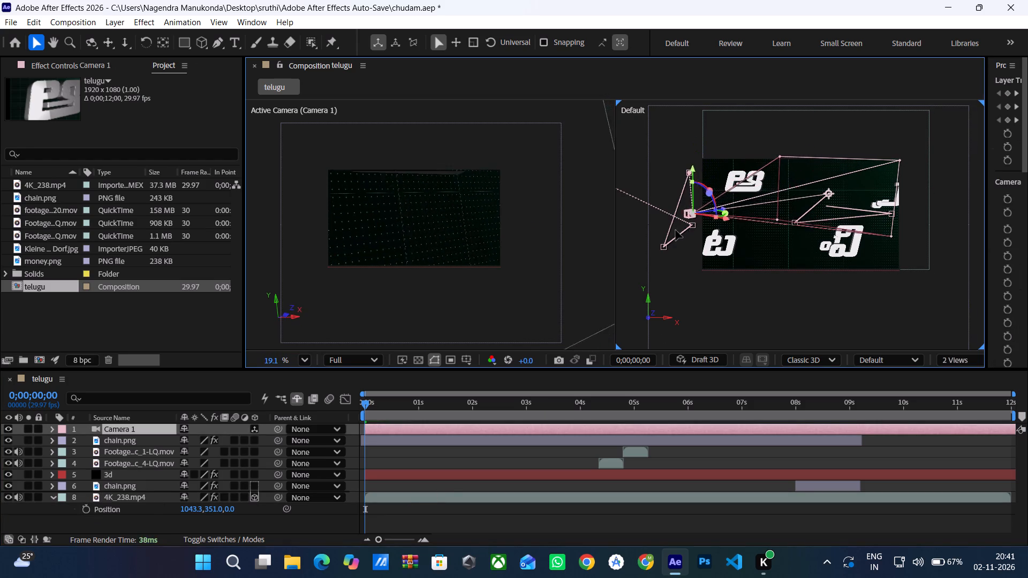
pyautogui.moveTo(676, 230); pyautogui.dragTo(625, 286)
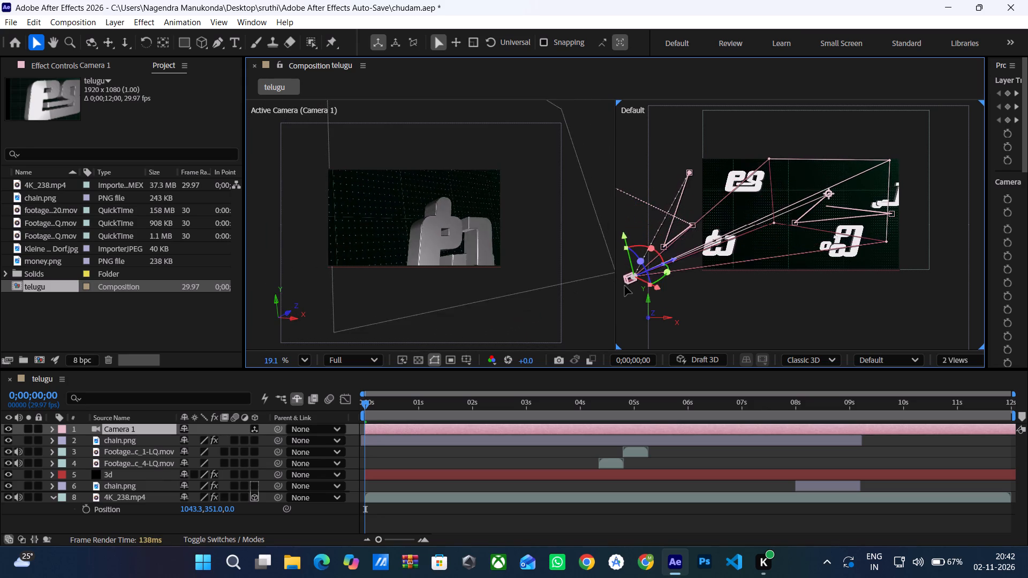
pyautogui.moveTo(625, 286); pyautogui.dragTo(598, 220)
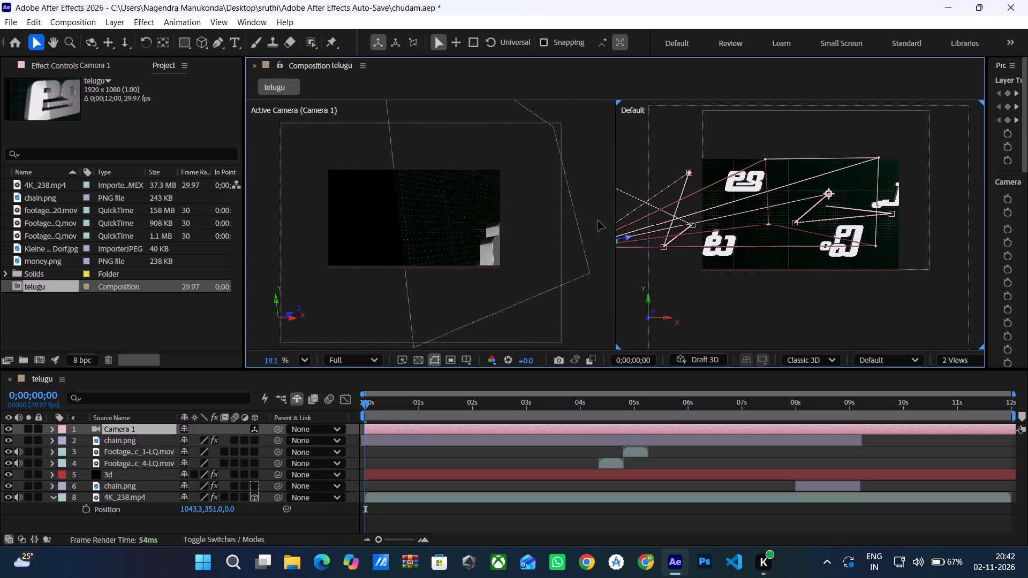
pyautogui.moveTo(598, 220); pyautogui.dragTo(635, 196)
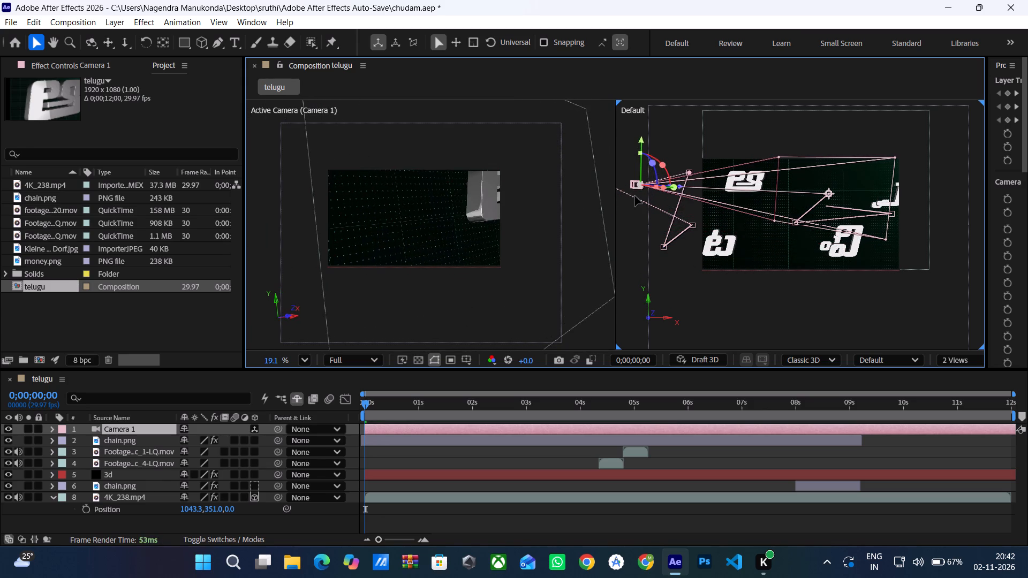
pyautogui.moveTo(635, 196); pyautogui.dragTo(661, 285)
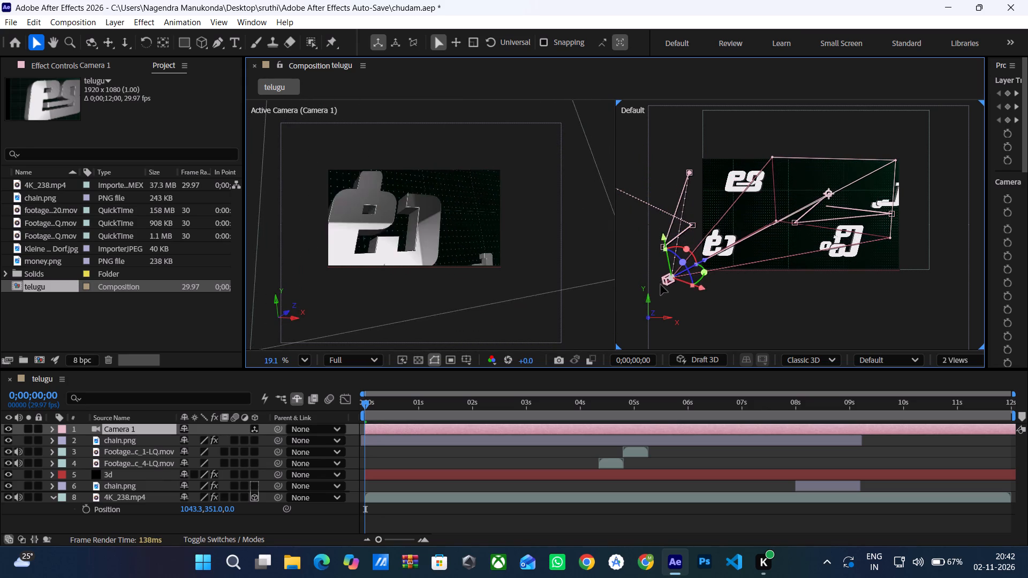
pyautogui.moveTo(661, 285); pyautogui.dragTo(628, 318)
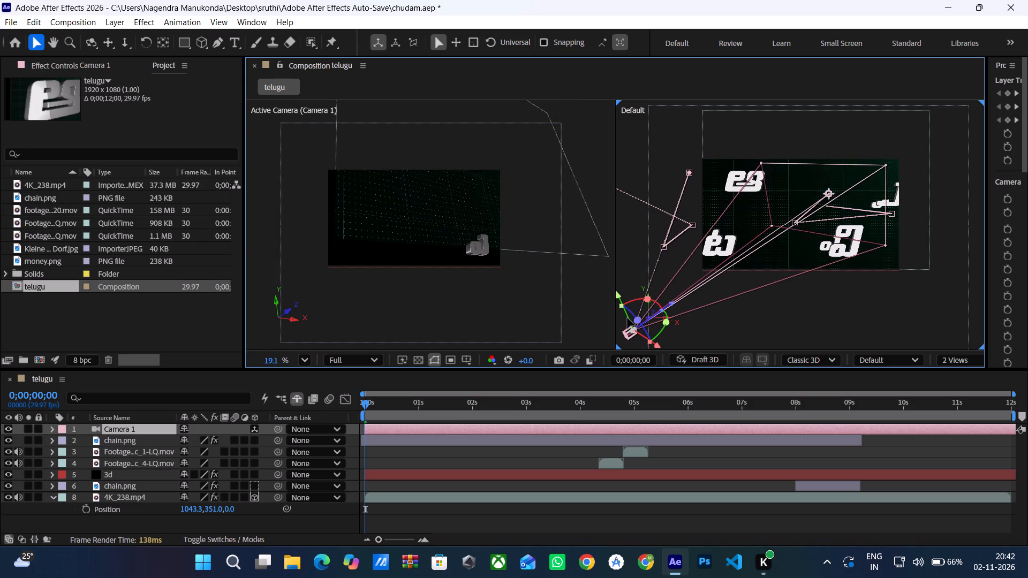
pyautogui.moveTo(628, 318); pyautogui.dragTo(622, 250)
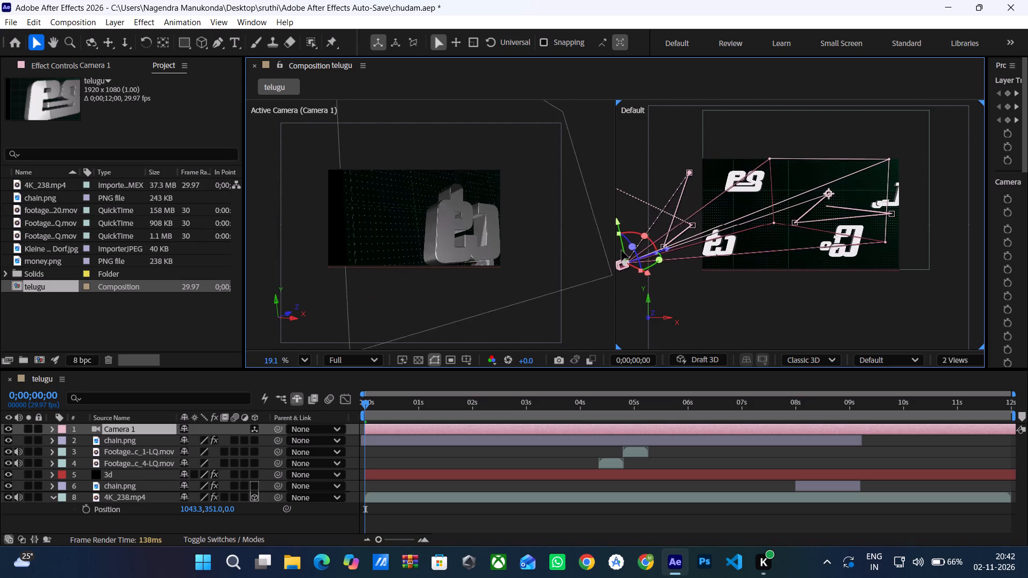
pyautogui.moveTo(622, 250); pyautogui.dragTo(631, 191)
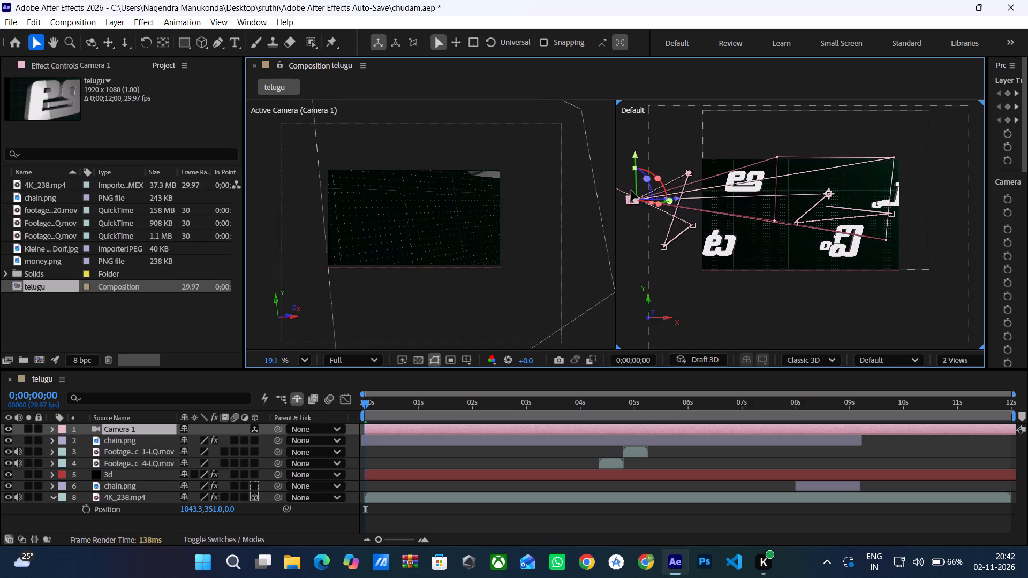
pyautogui.moveTo(631, 191); pyautogui.dragTo(659, 175)
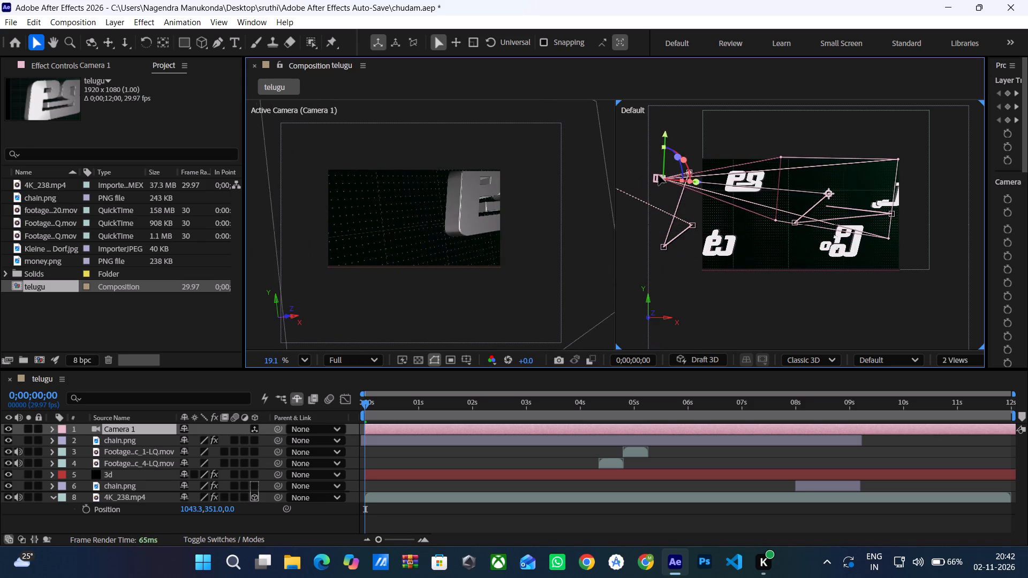
pyautogui.moveTo(659, 175); pyautogui.dragTo(677, 177)
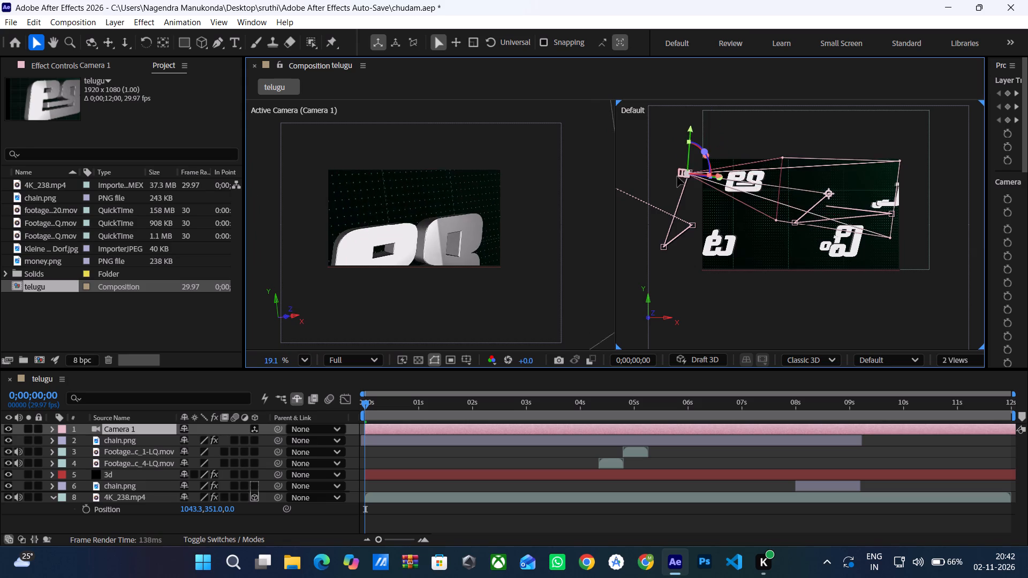
pyautogui.moveTo(677, 177); pyautogui.dragTo(679, 178)
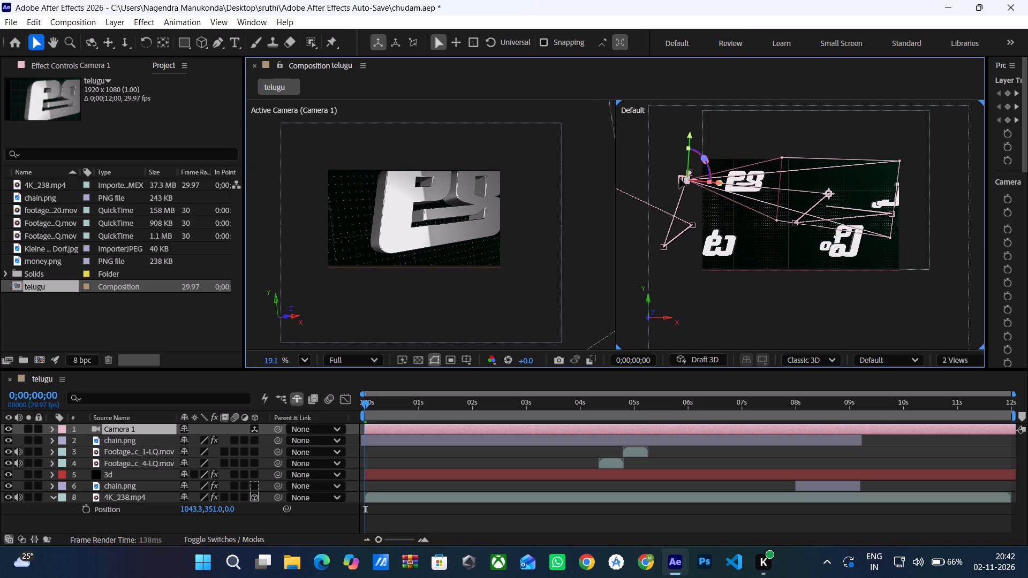
pyautogui.moveTo(679, 178); pyautogui.dragTo(676, 180)
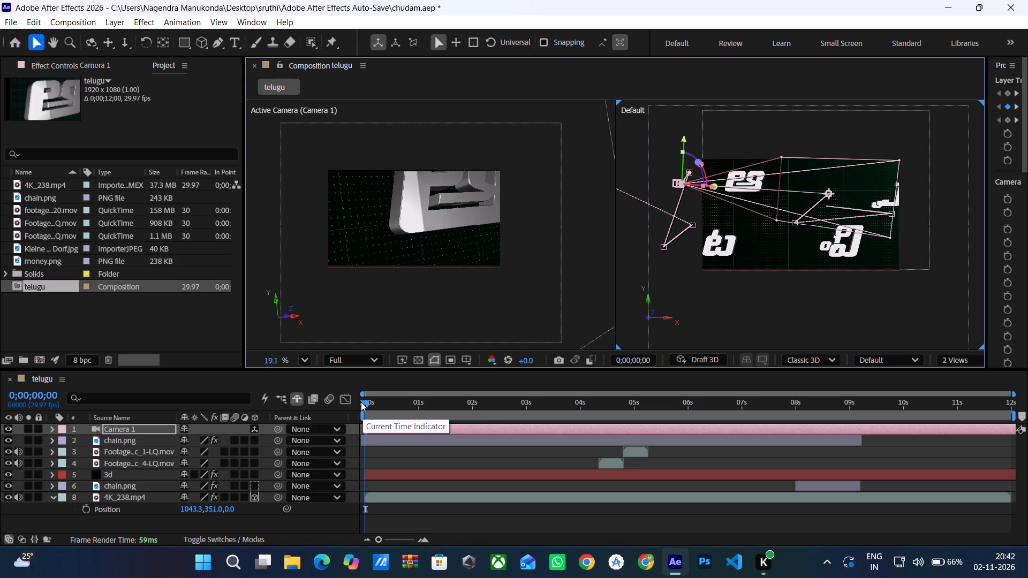
# Start keyframing the 4K_238.mp4 layer's Position at 0;00;00;00.
pyautogui.click(85, 508)
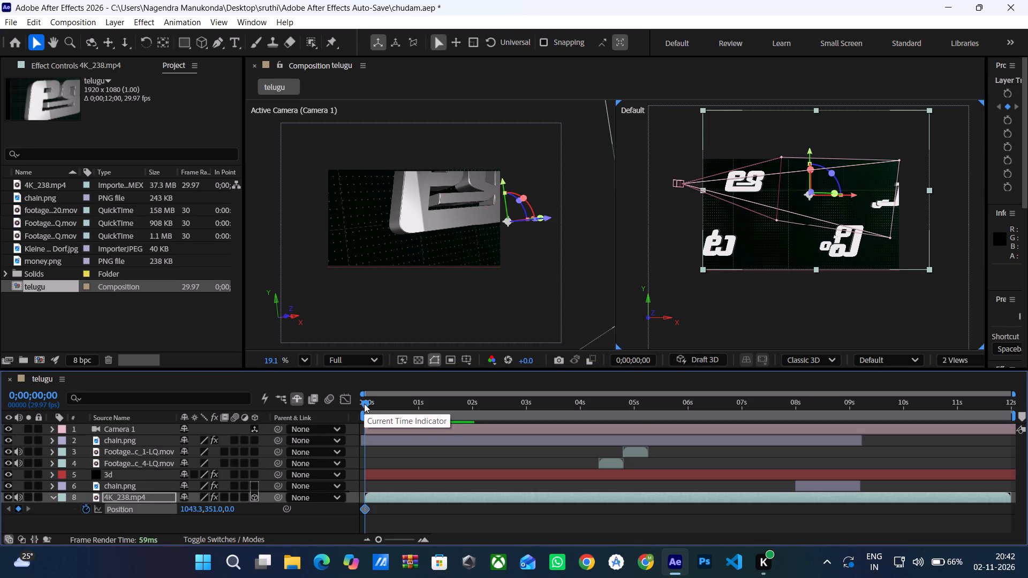
# Scrub the telugu composition between 0;00;00;03 and 0;00;02;17 to examine how the camera move frames the letters and background.
pyautogui.moveTo(361, 402); pyautogui.dragTo(367, 403)
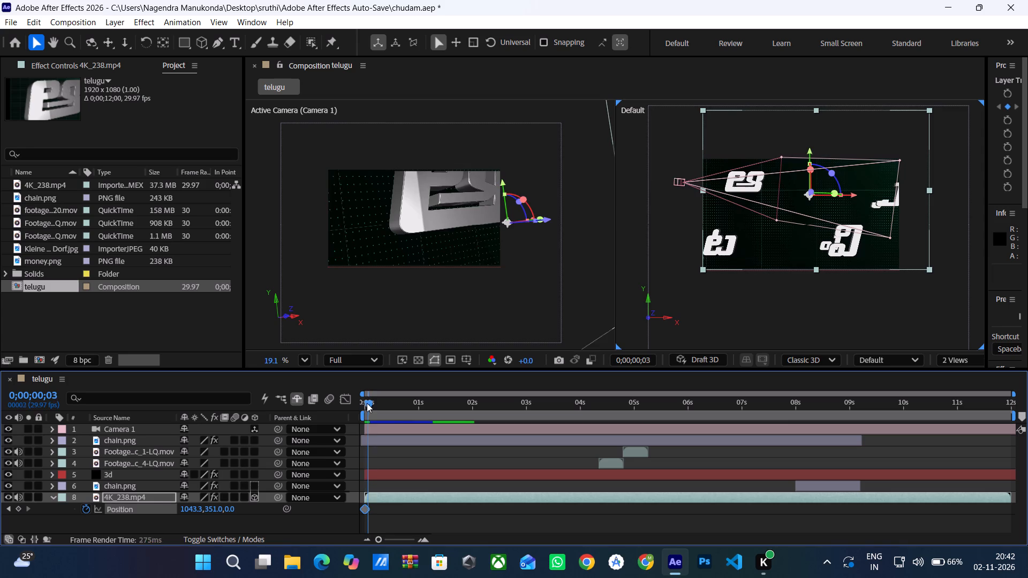
pyautogui.moveTo(367, 403); pyautogui.dragTo(428, 404)
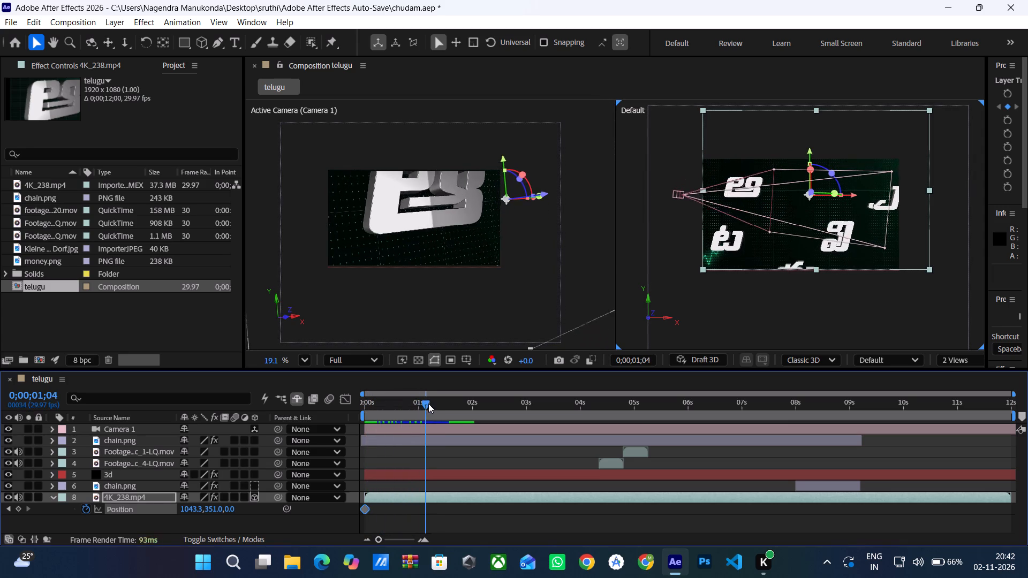
pyautogui.moveTo(428, 404); pyautogui.dragTo(498, 387)
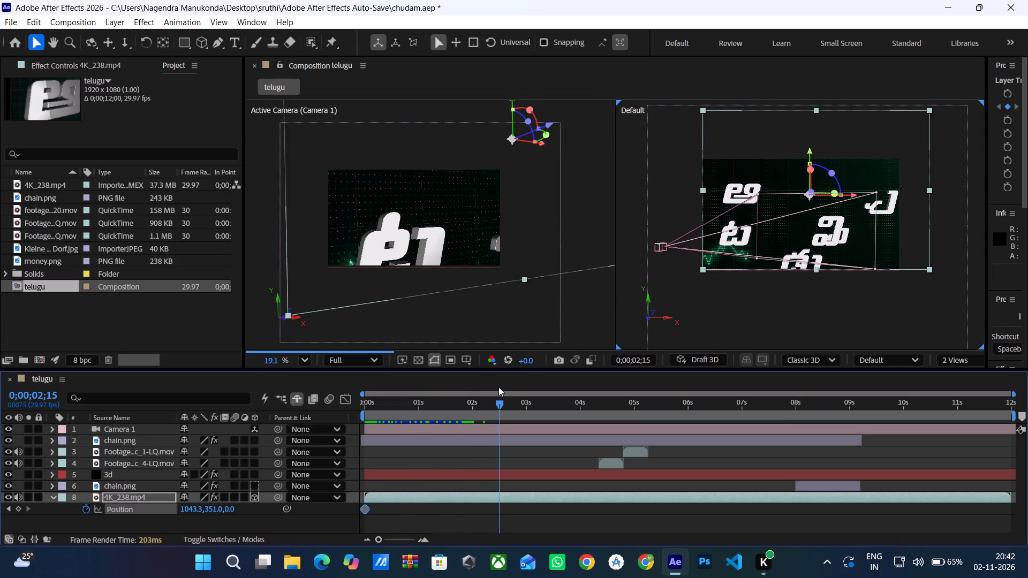
pyautogui.moveTo(498, 387); pyautogui.dragTo(499, 387)
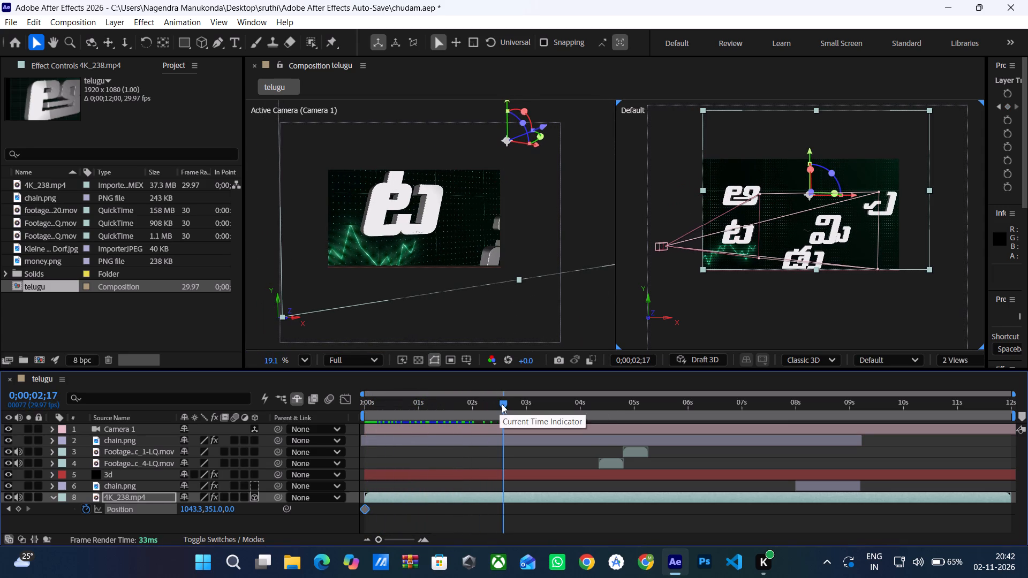
pyautogui.moveTo(502, 404); pyautogui.dragTo(436, 410)
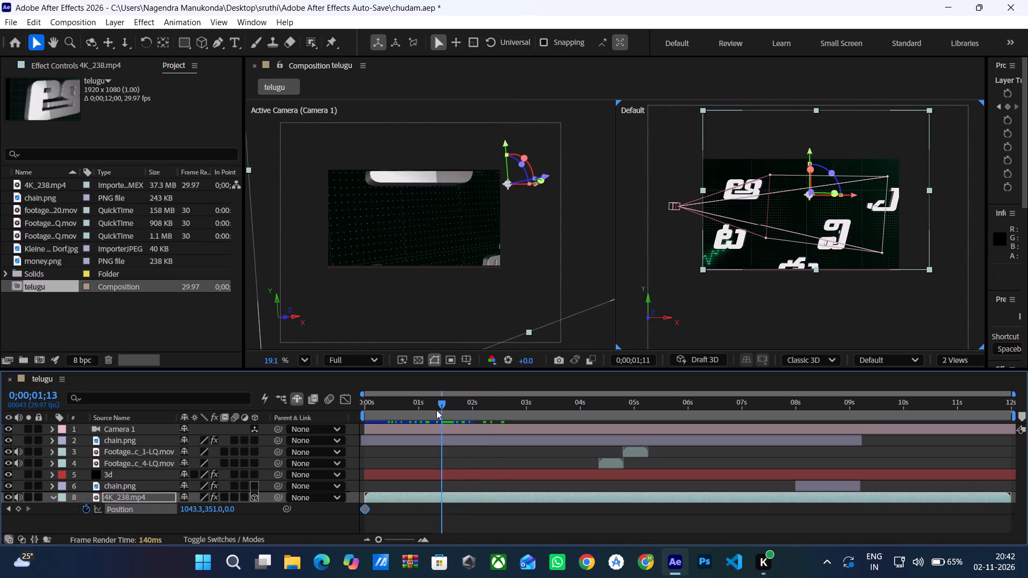
pyautogui.moveTo(436, 410); pyautogui.dragTo(442, 414)
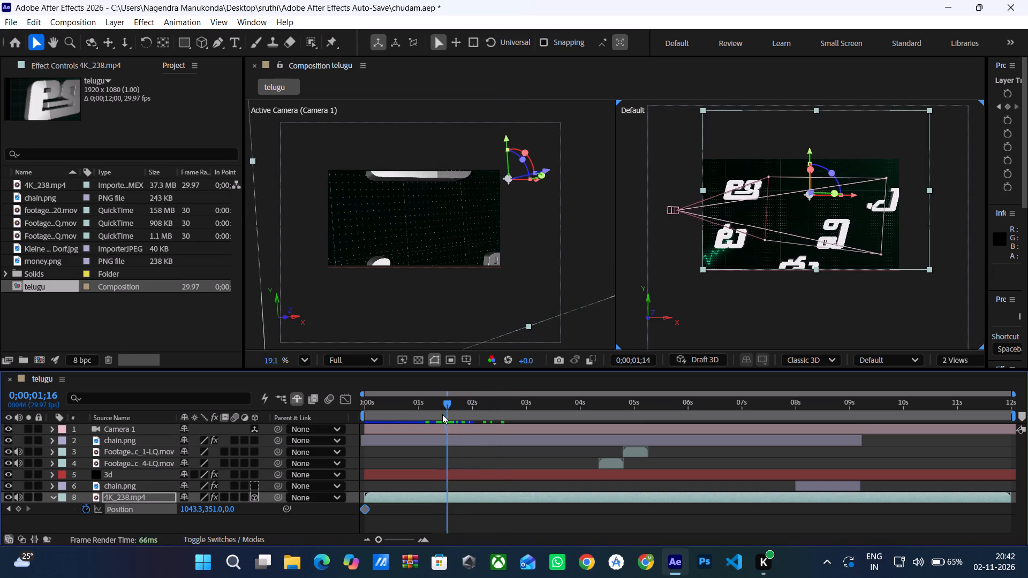
pyautogui.moveTo(442, 414); pyautogui.dragTo(391, 417)
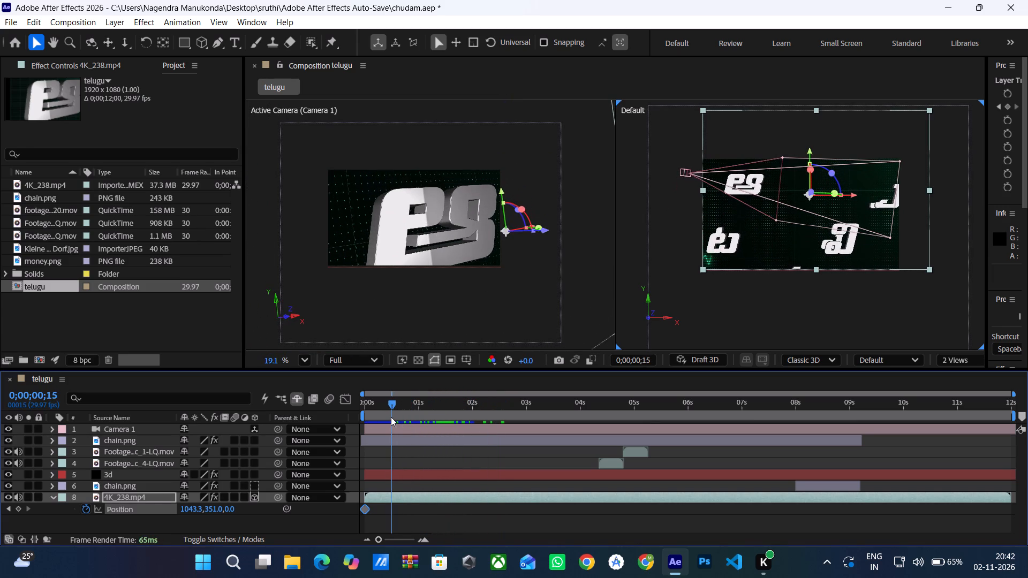
pyautogui.moveTo(391, 417); pyautogui.dragTo(394, 417)
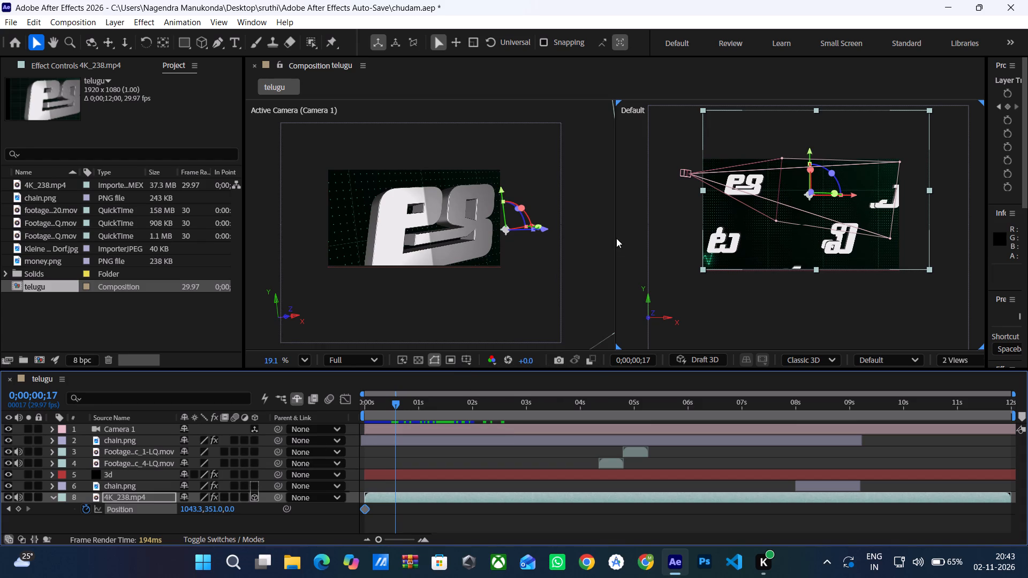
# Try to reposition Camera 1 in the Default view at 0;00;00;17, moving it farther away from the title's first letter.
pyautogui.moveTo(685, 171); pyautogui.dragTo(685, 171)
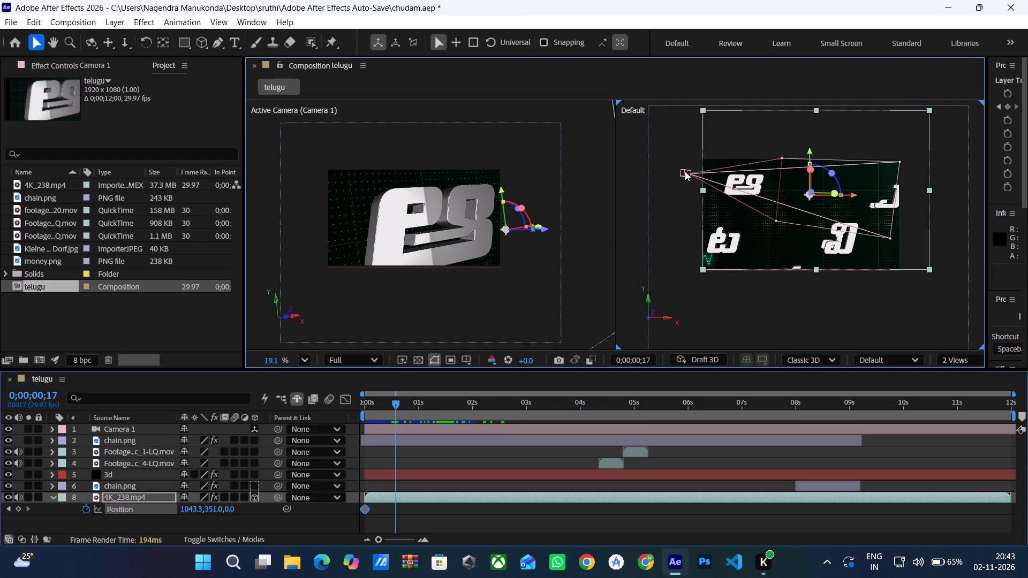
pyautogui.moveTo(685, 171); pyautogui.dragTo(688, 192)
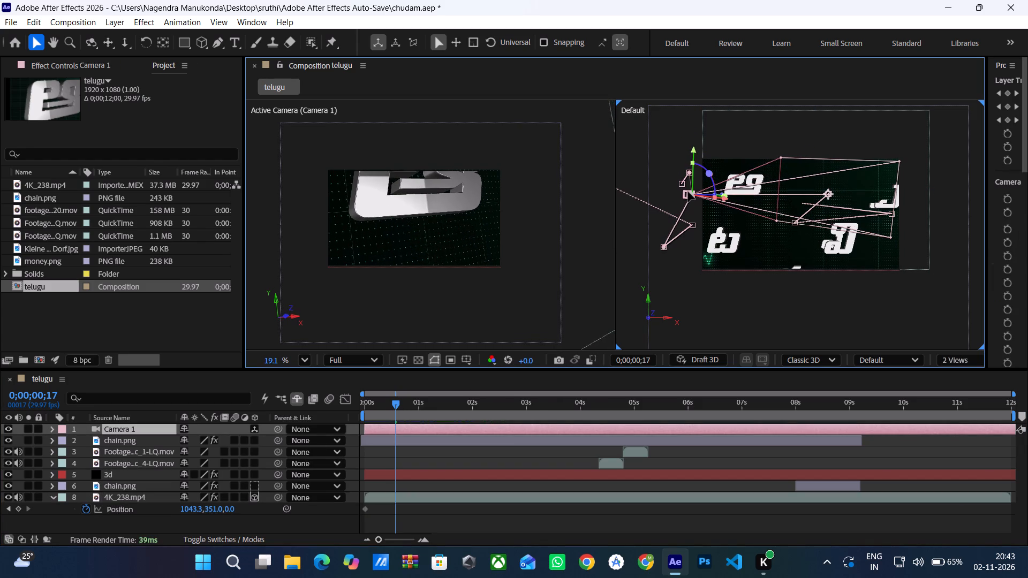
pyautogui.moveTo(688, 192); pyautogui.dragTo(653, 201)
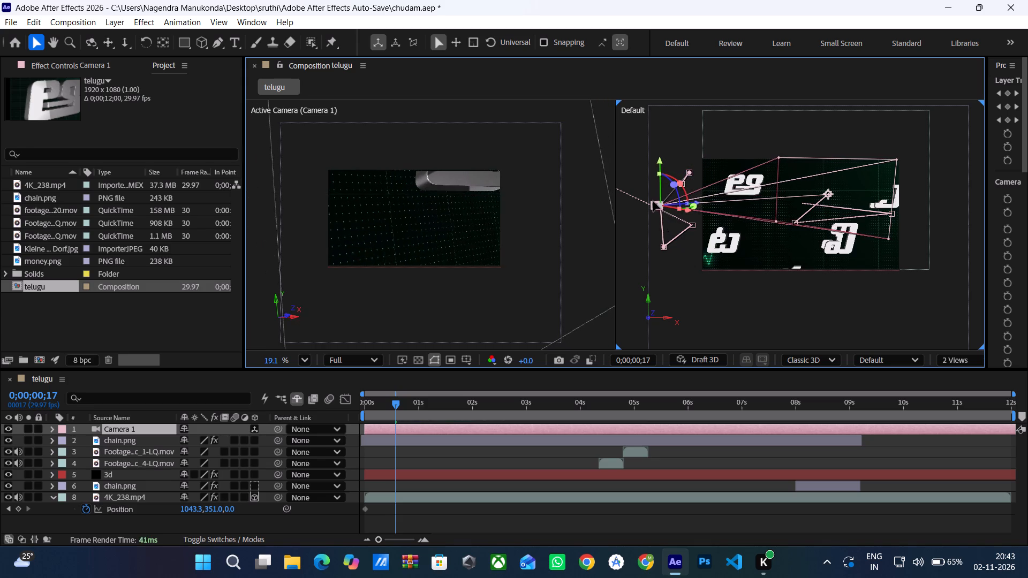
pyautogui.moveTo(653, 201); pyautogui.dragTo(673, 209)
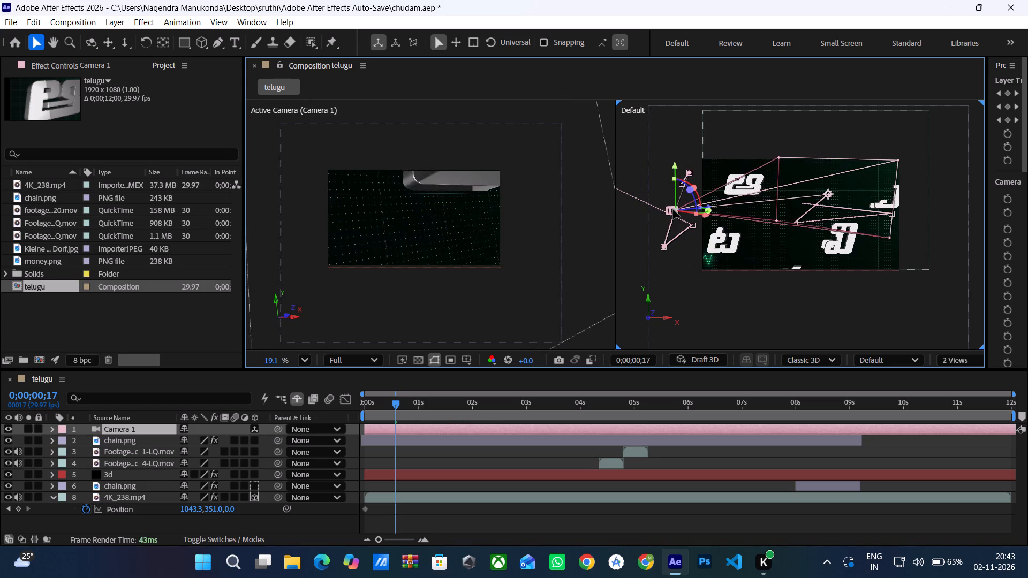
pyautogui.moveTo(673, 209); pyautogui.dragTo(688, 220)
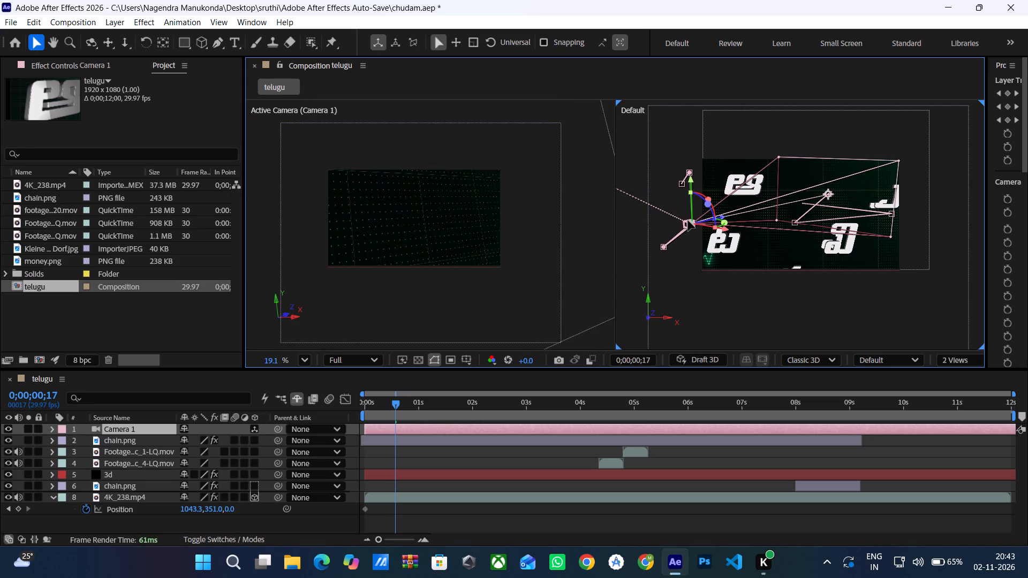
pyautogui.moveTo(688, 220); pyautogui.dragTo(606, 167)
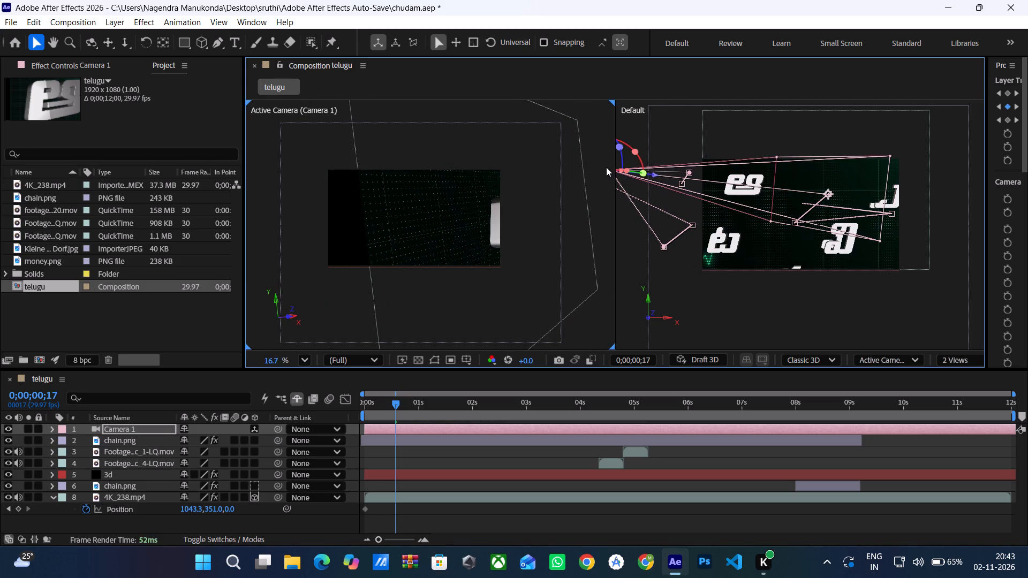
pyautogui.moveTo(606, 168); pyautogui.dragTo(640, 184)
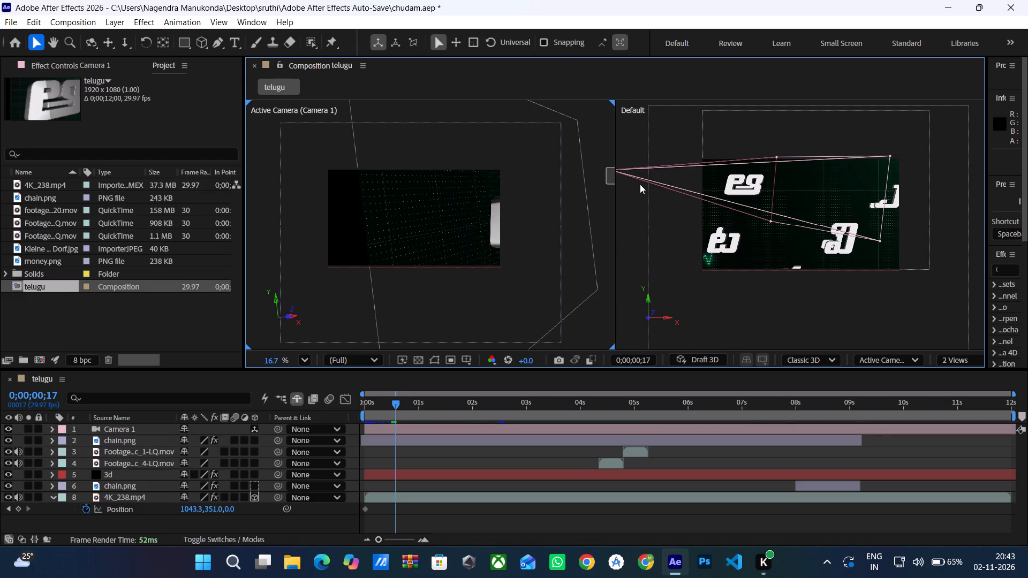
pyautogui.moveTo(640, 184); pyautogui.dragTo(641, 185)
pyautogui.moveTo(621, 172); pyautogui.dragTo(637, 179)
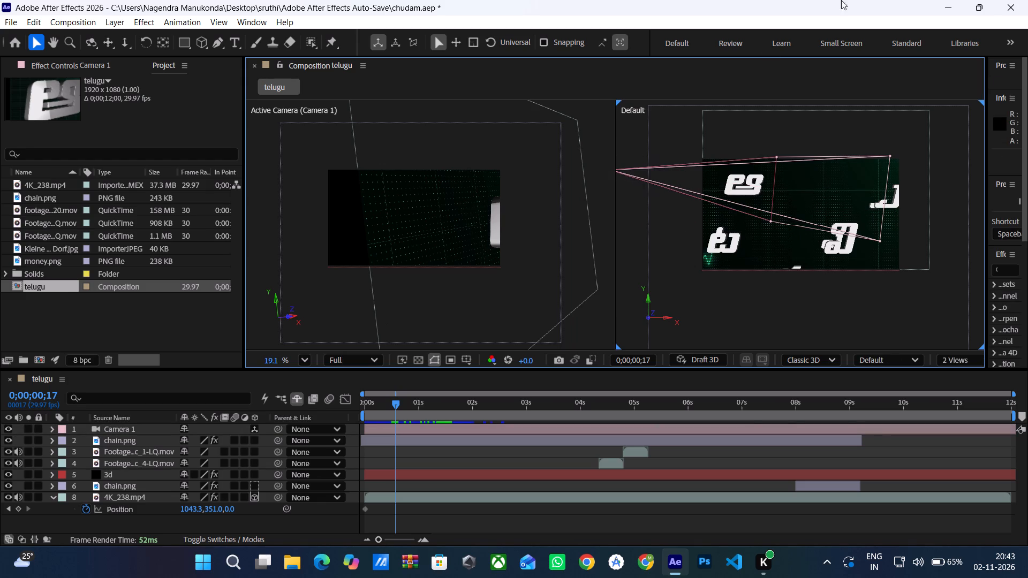
# Close After Effects without saving the changes to chudam.aep.
pyautogui.click(1027, 0)
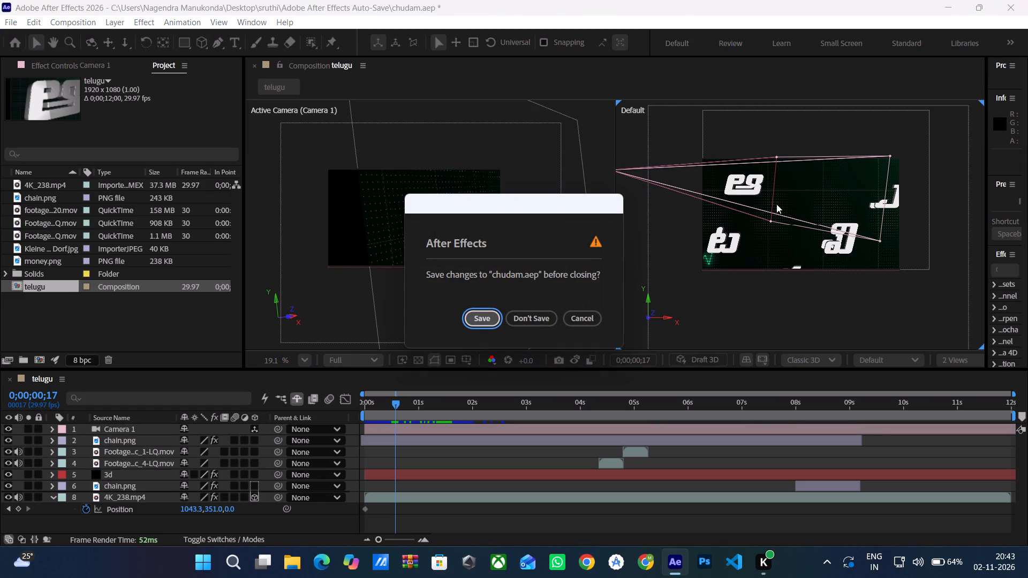
pyautogui.click(548, 321)
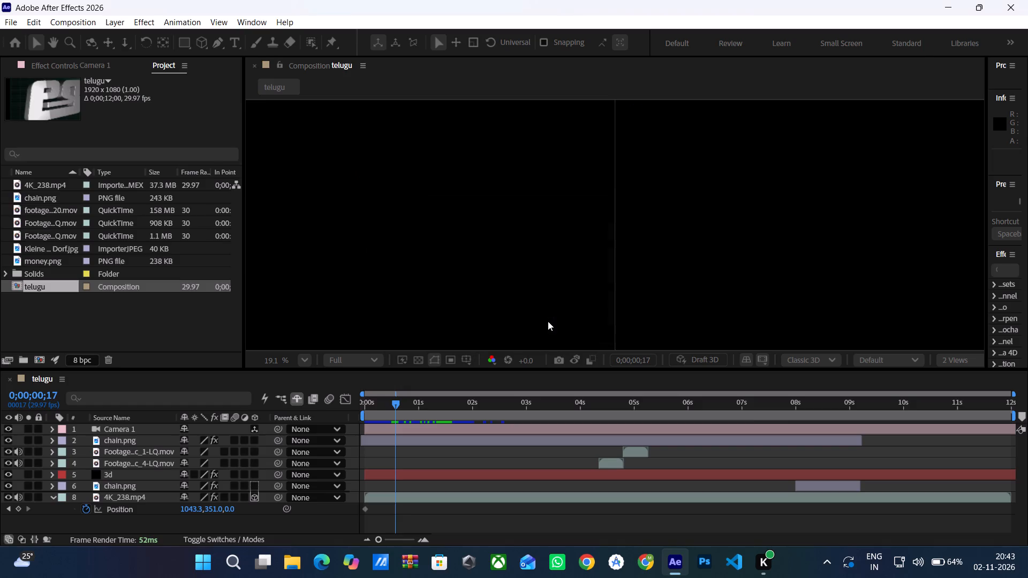
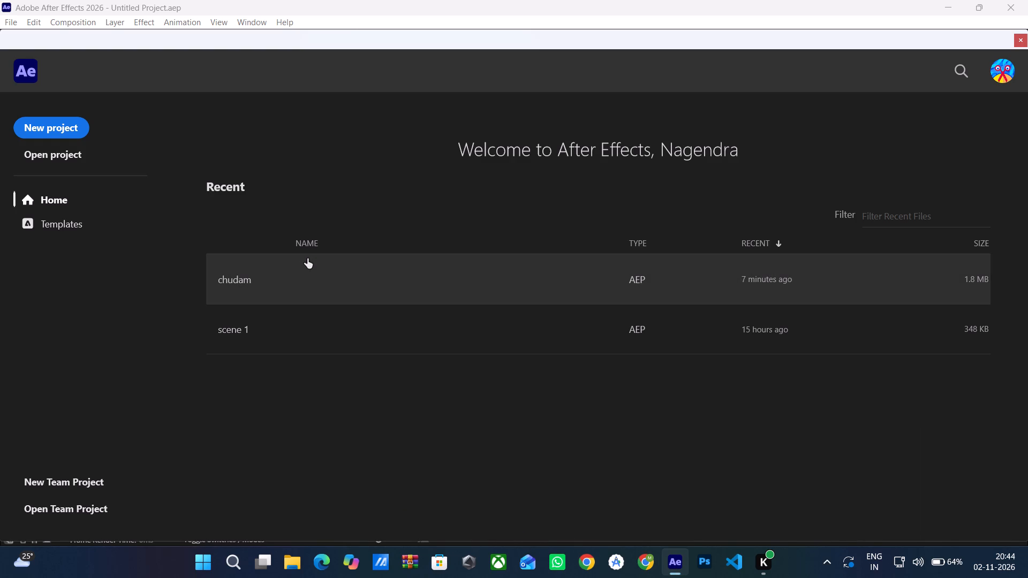
# Open the recent scene 1 project.
pyautogui.doubleClick(261, 326)
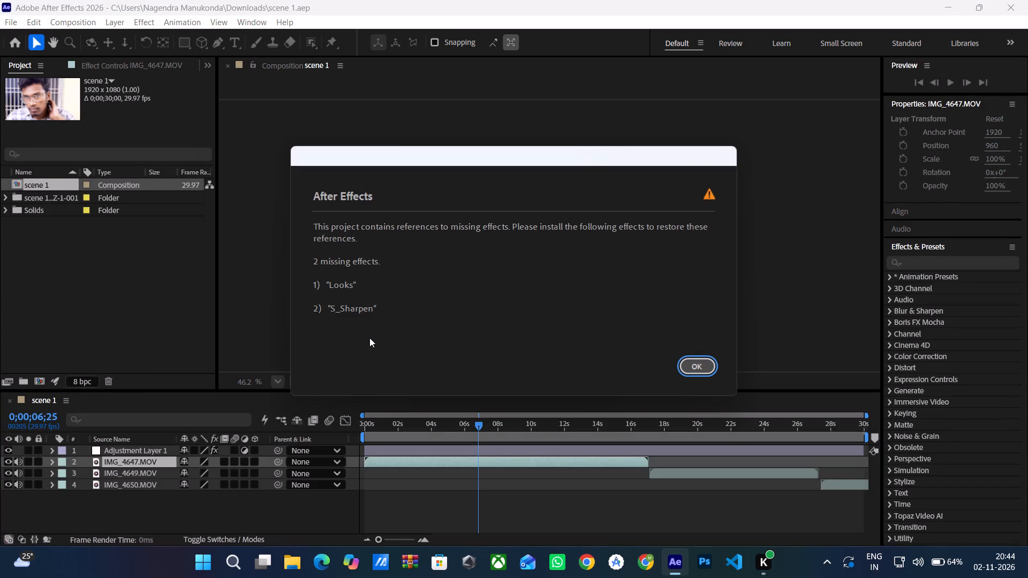
pyautogui.click(693, 367)
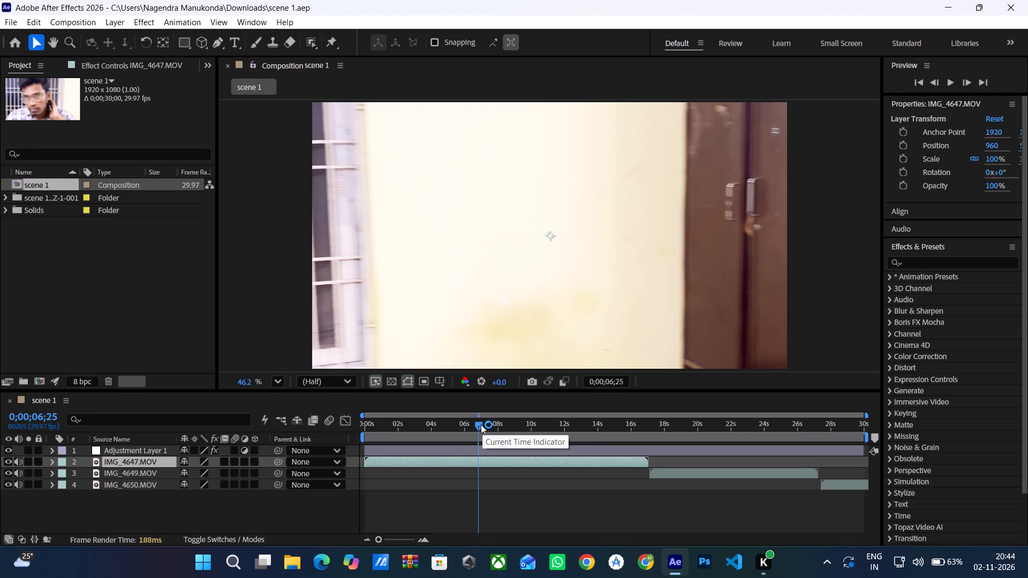
# Play the scene 1 composition from 0;00;00;00 to review its footage, and look through the Noise & Grain effects.
pyautogui.moveTo(481, 424); pyautogui.dragTo(315, 440)
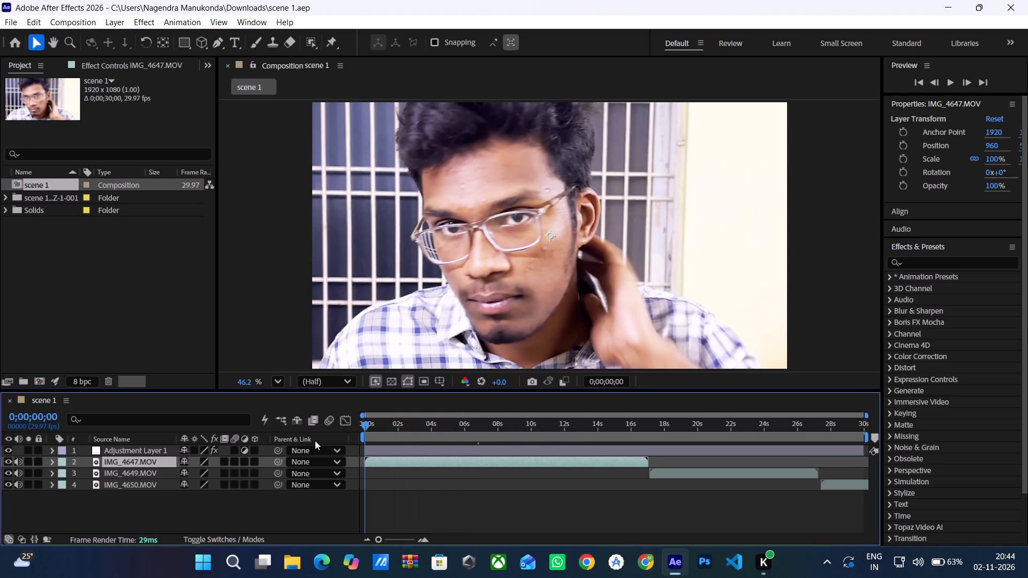
pyautogui.press('space')
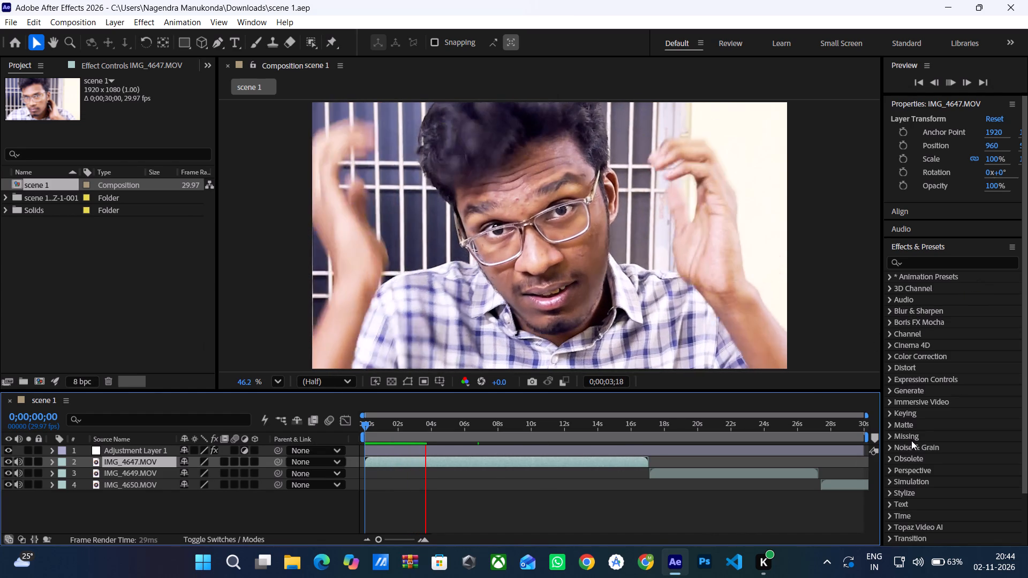
pyautogui.click(911, 440)
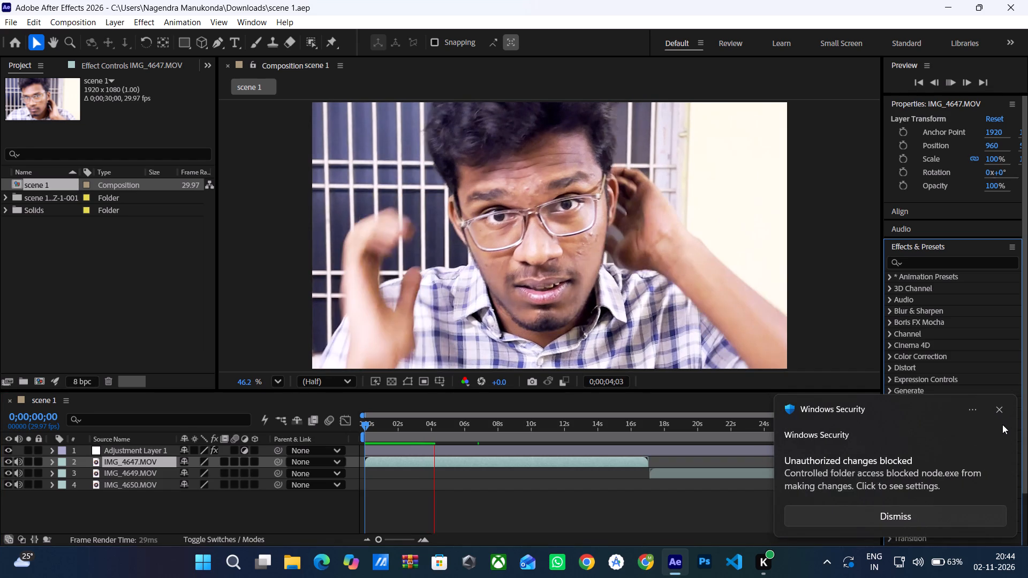
pyautogui.click(1002, 407)
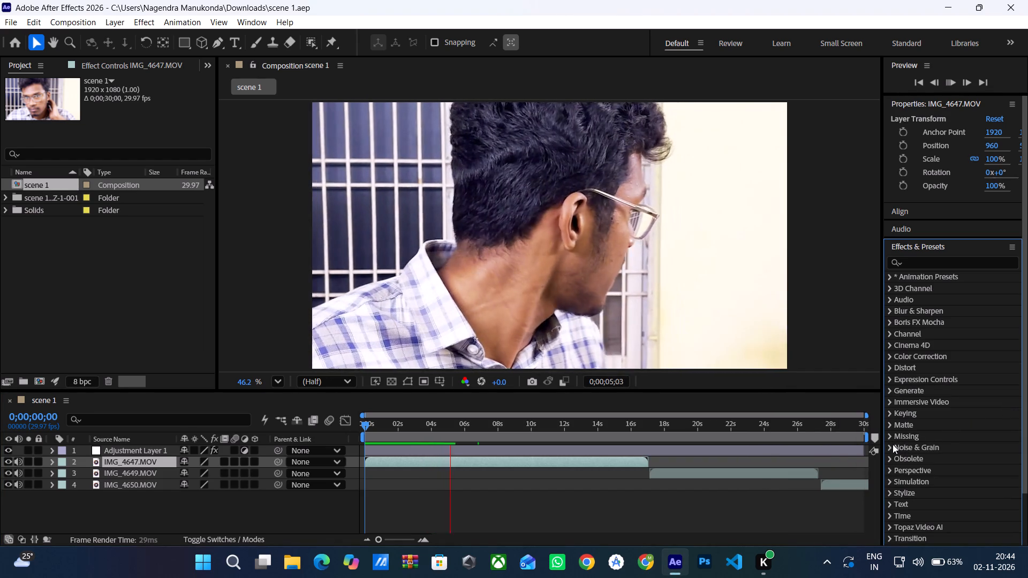
pyautogui.click(889, 446)
pyautogui.scroll(-2, 889, 446)
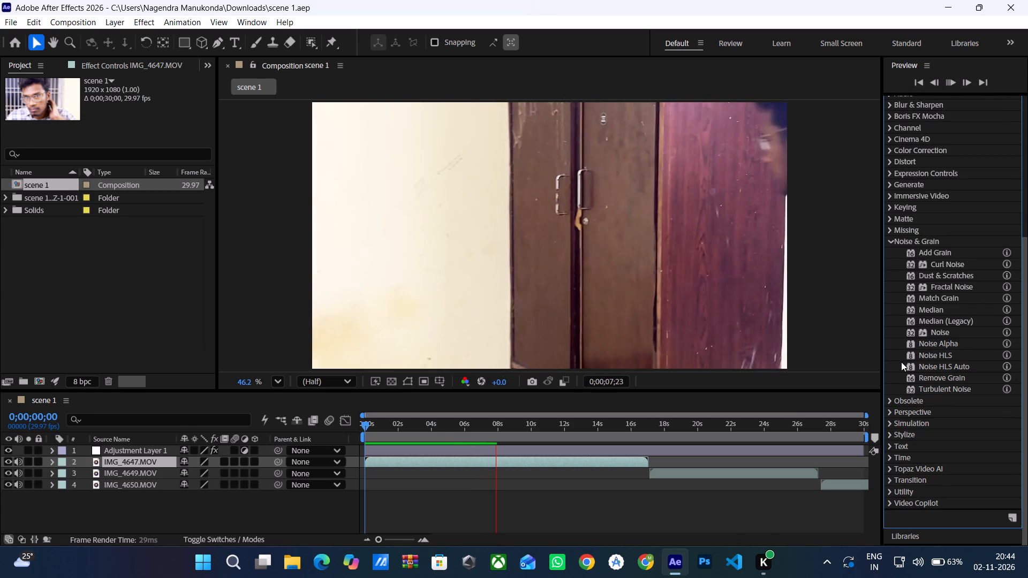
pyautogui.click(901, 362)
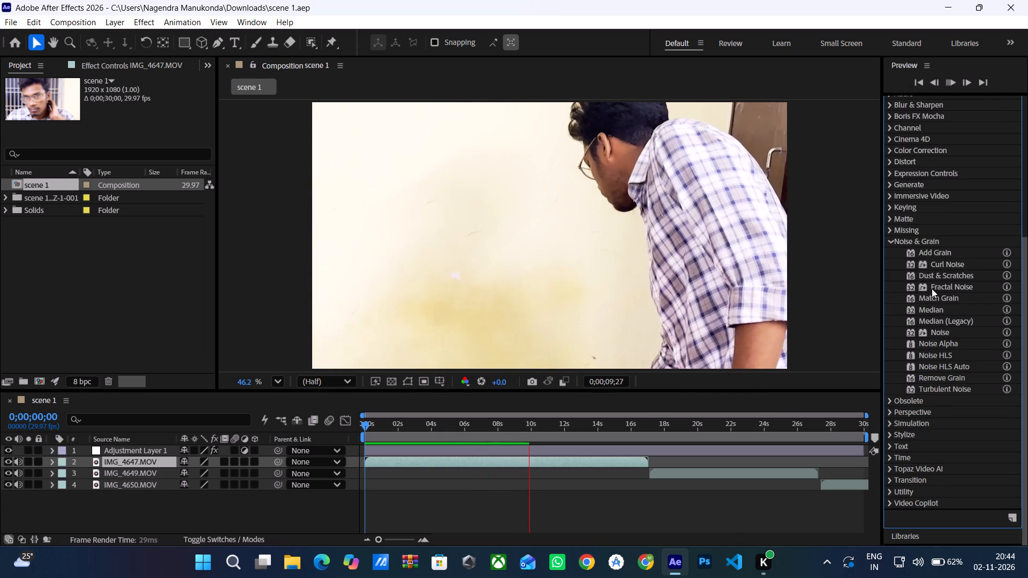
pyautogui.click(948, 264)
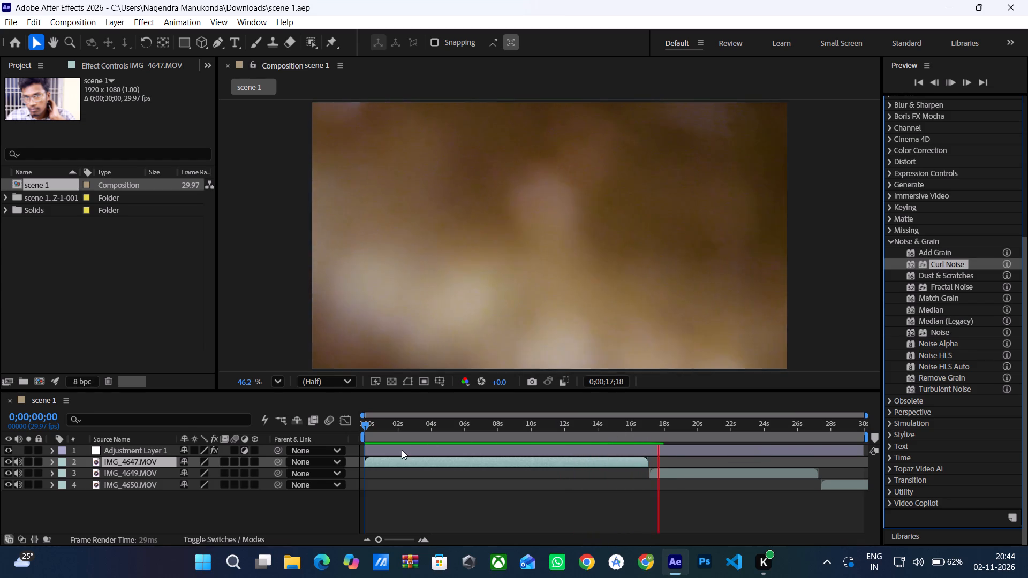
pyautogui.moveTo(366, 423); pyautogui.dragTo(432, 438)
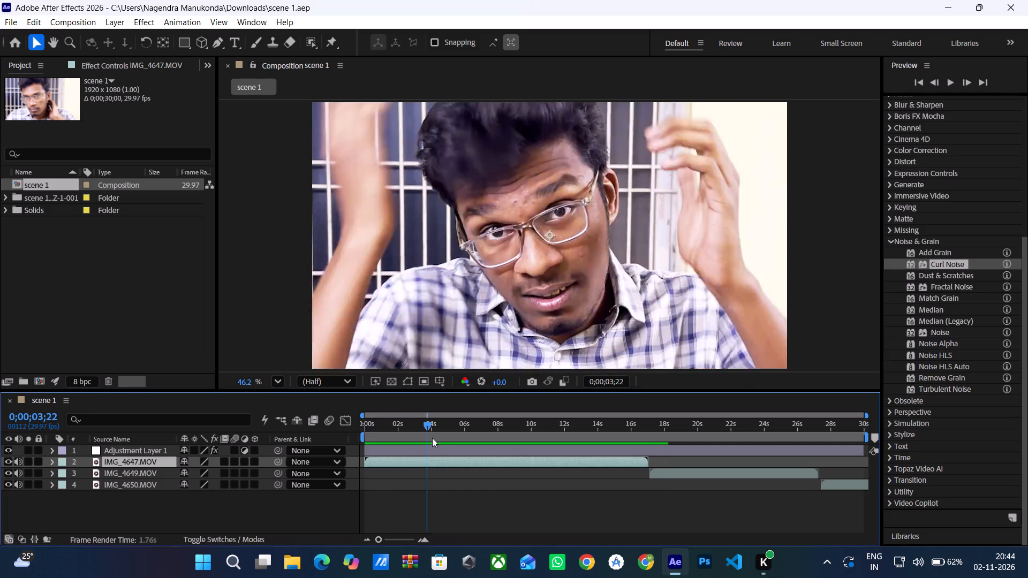
pyautogui.moveTo(432, 438); pyautogui.dragTo(282, 462)
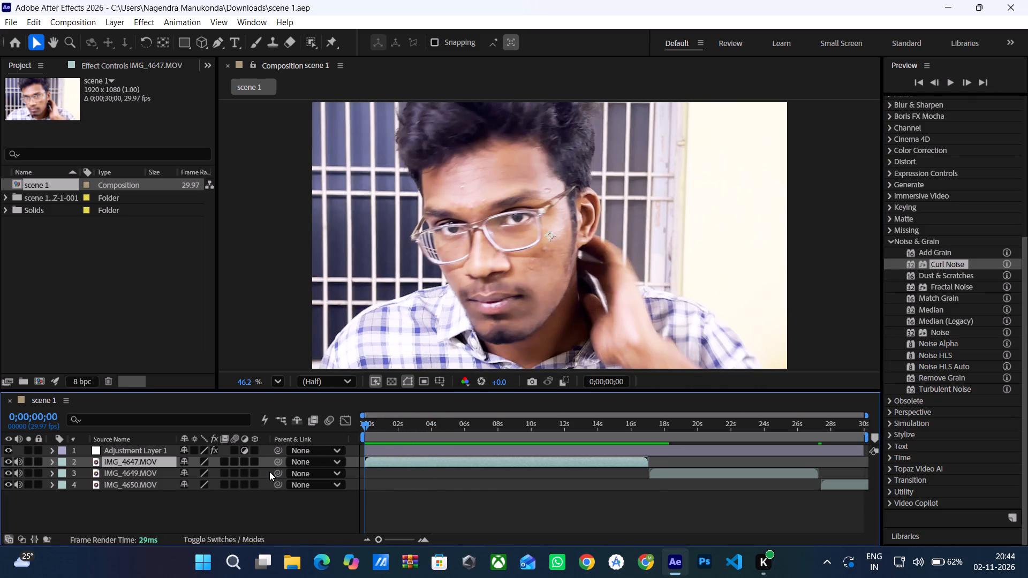
pyautogui.press('space')
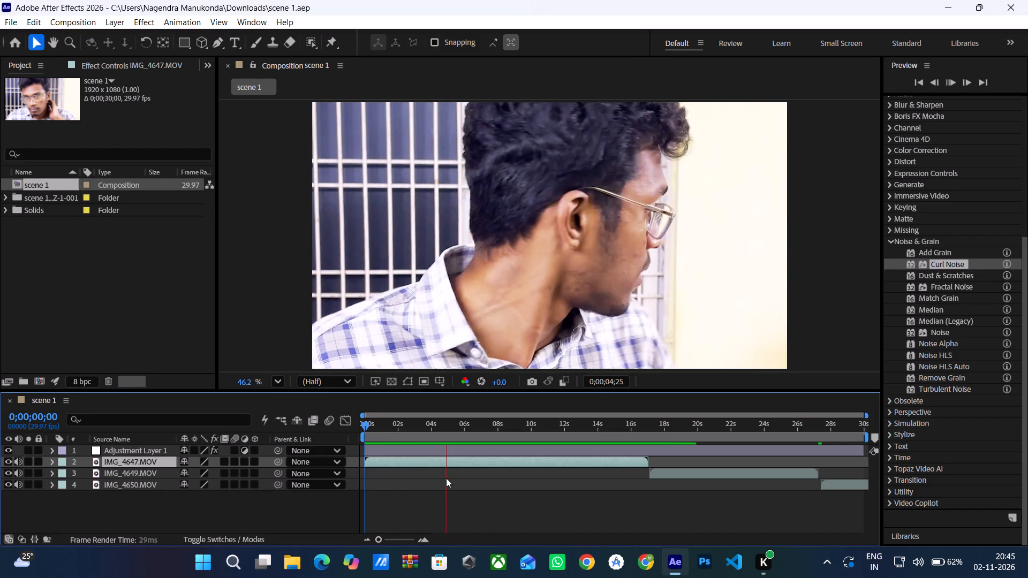
pyautogui.moveTo(362, 423); pyautogui.dragTo(306, 438)
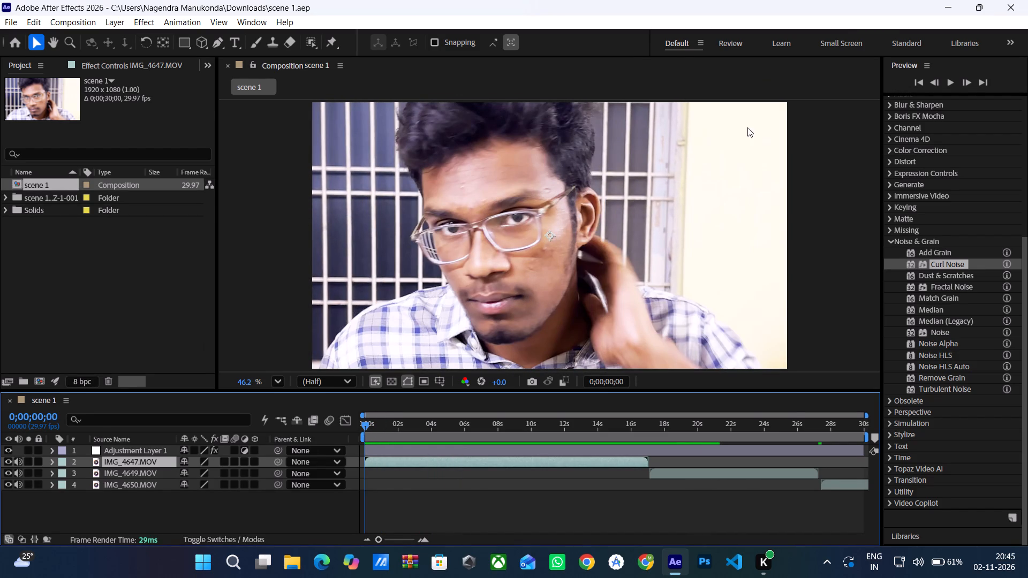
# Open the recent chudam project in place of scene 1.
pyautogui.click(17, 26)
pyautogui.click(21, 45)
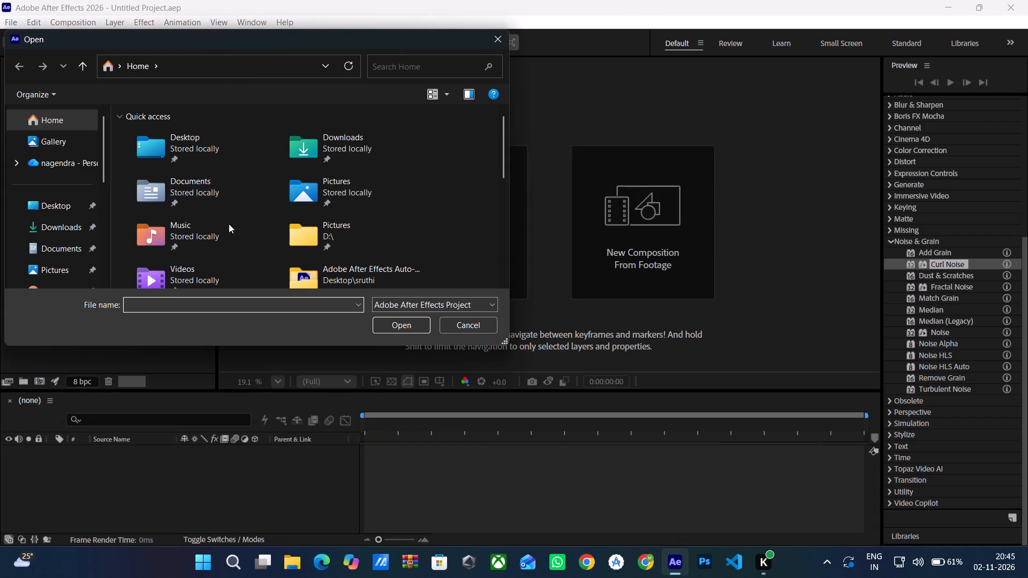
pyautogui.scroll(-2, 229, 224)
pyautogui.click(229, 214)
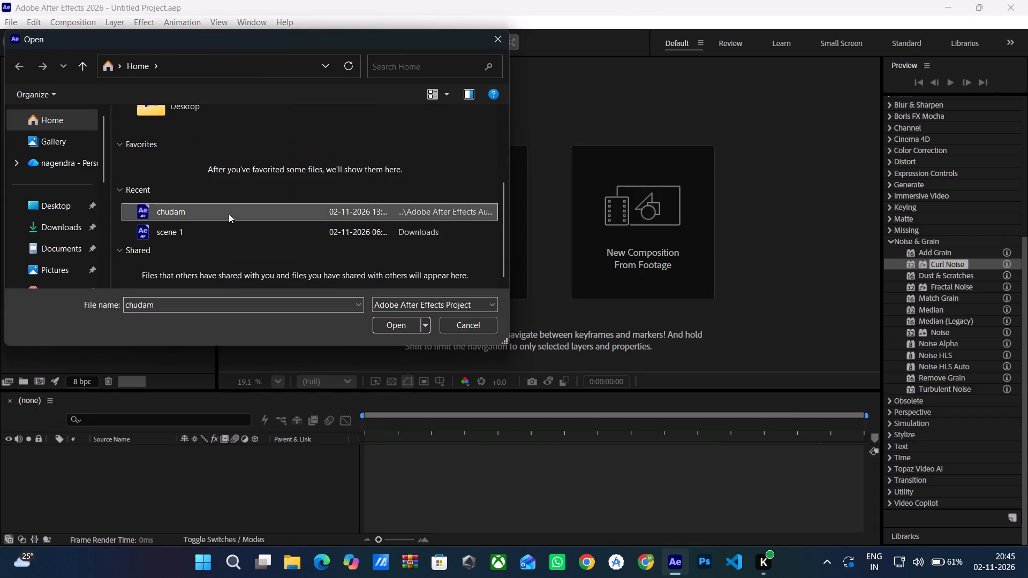
pyautogui.click(406, 322)
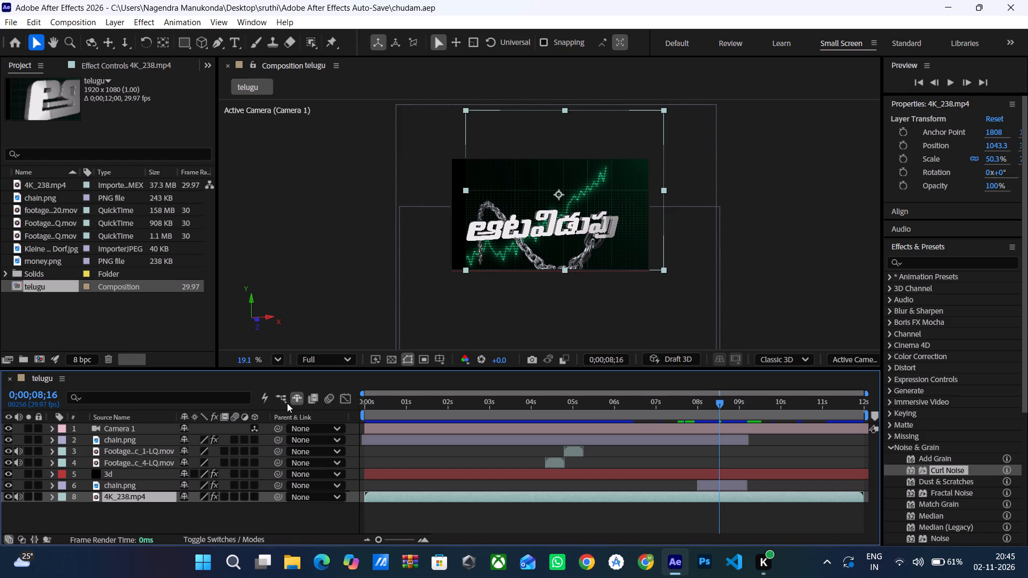
# Make the 4K_238.mp4 background layer a 3D layer in the telugu composition.
pyautogui.rightClick(172, 516)
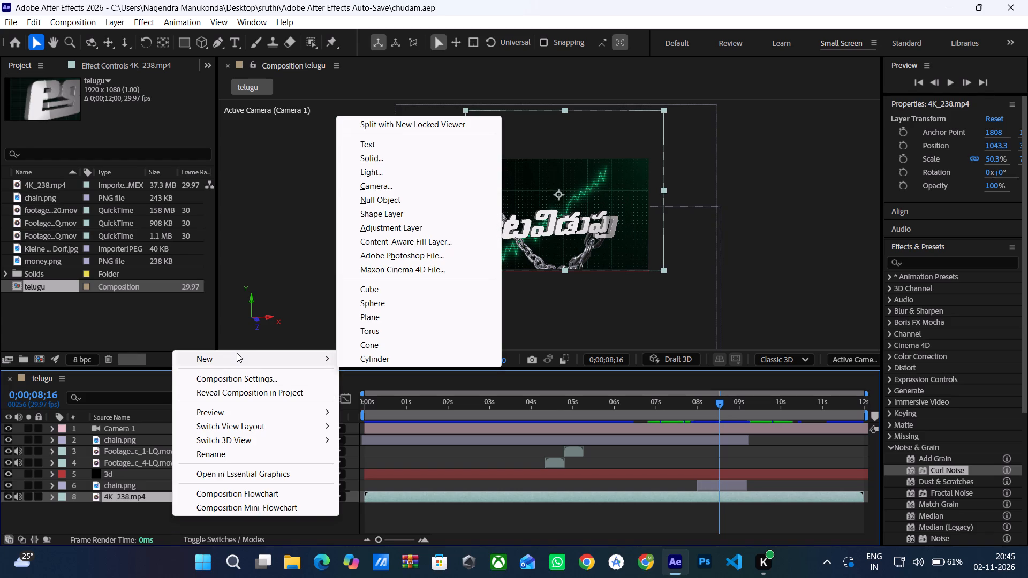
pyautogui.click(135, 515)
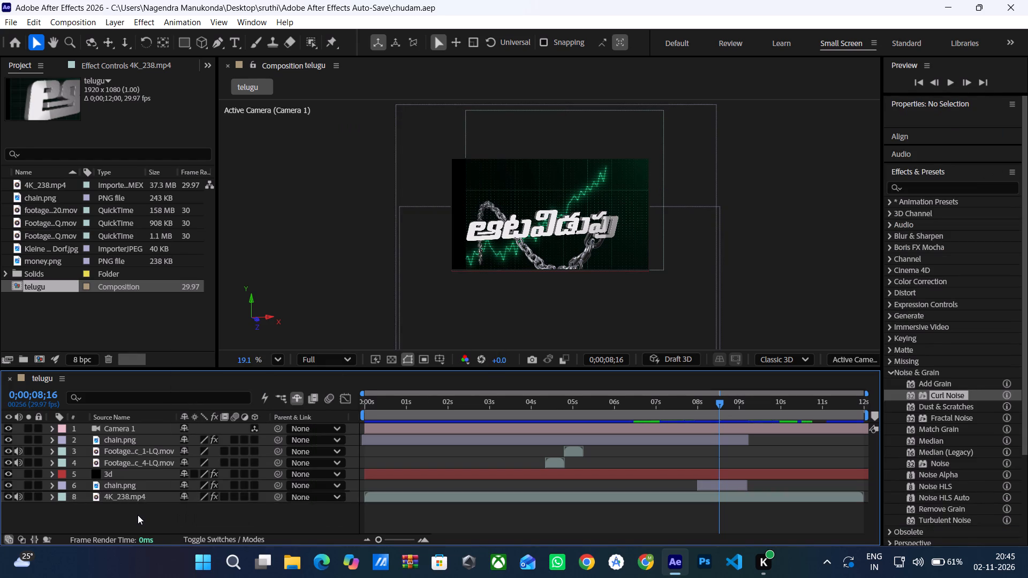
pyautogui.click(252, 497)
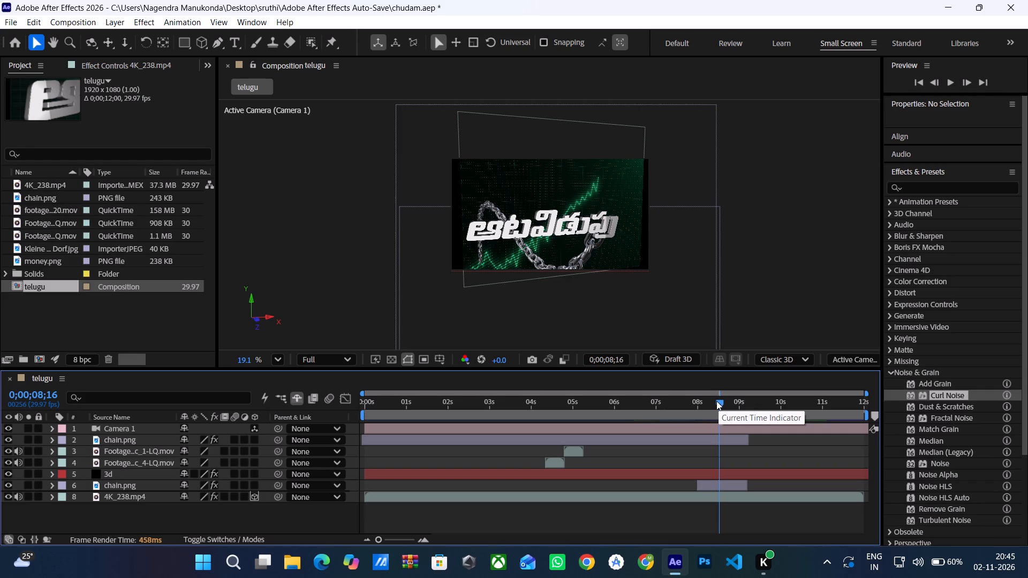
# Start keyframing the 4K_238.mp4 layer's Position at 0;00;00;17, after checking the camera move over the opening seconds.
pyautogui.moveTo(716, 401); pyautogui.dragTo(365, 480)
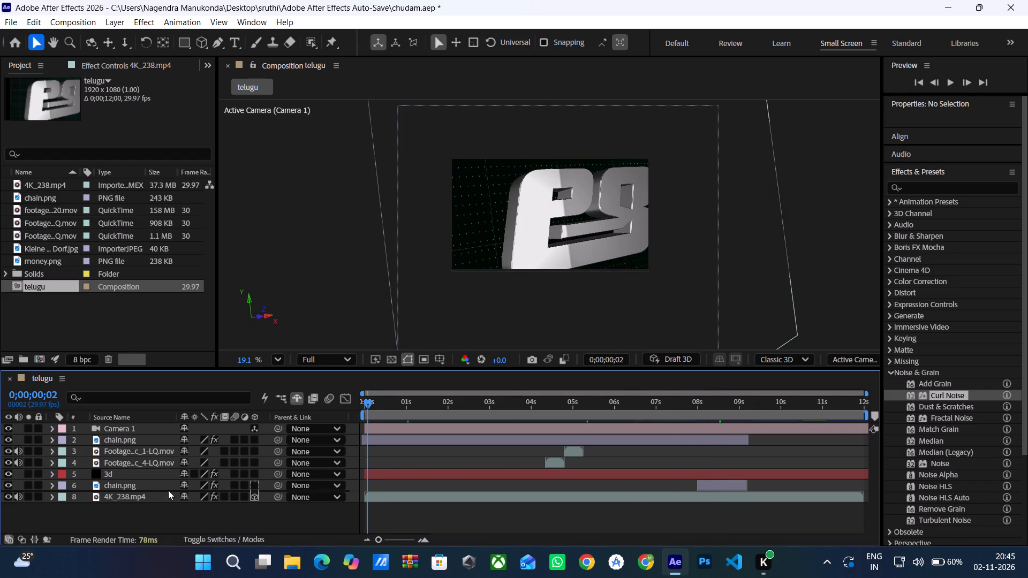
pyautogui.click(131, 496)
pyautogui.press('p')
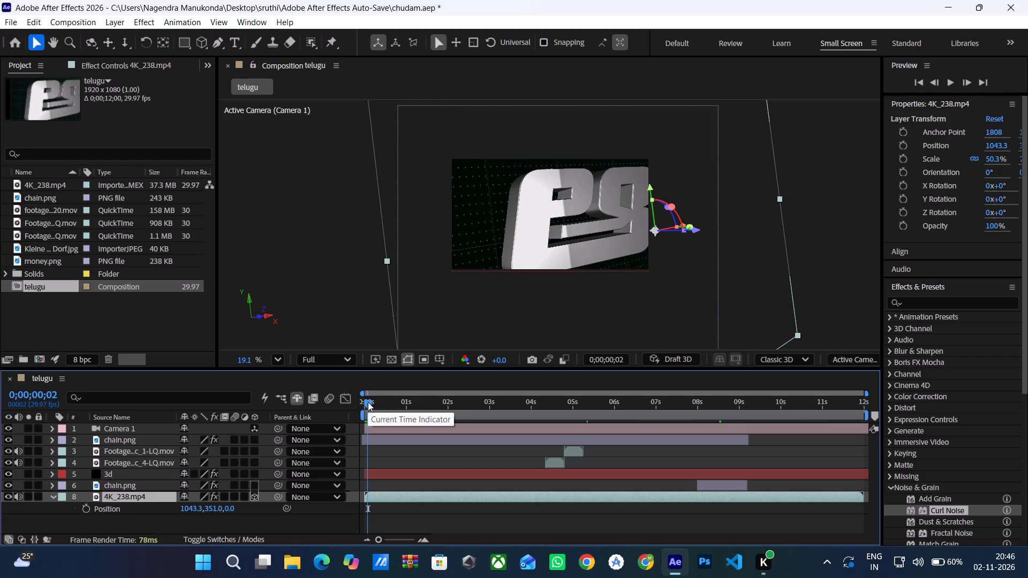
pyautogui.moveTo(368, 402); pyautogui.dragTo(404, 405)
pyautogui.moveTo(404, 405); pyautogui.dragTo(413, 405)
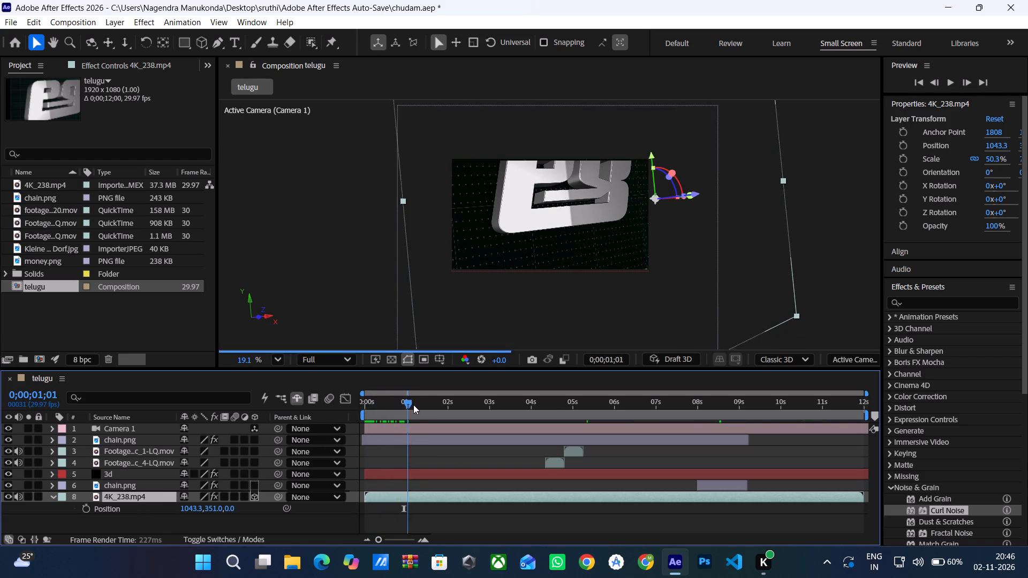
pyautogui.moveTo(413, 405); pyautogui.dragTo(420, 404)
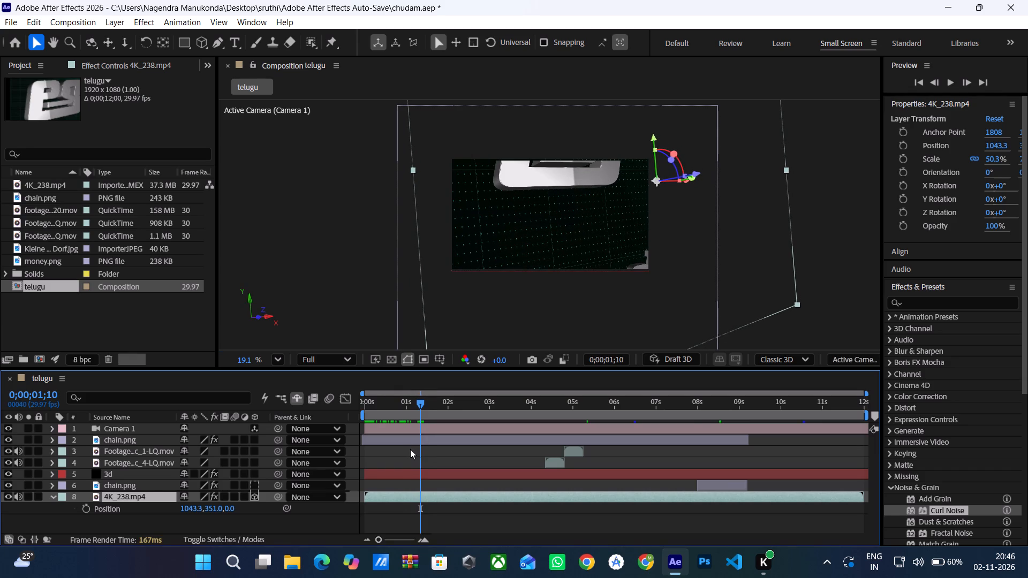
pyautogui.moveTo(418, 405); pyautogui.dragTo(414, 405)
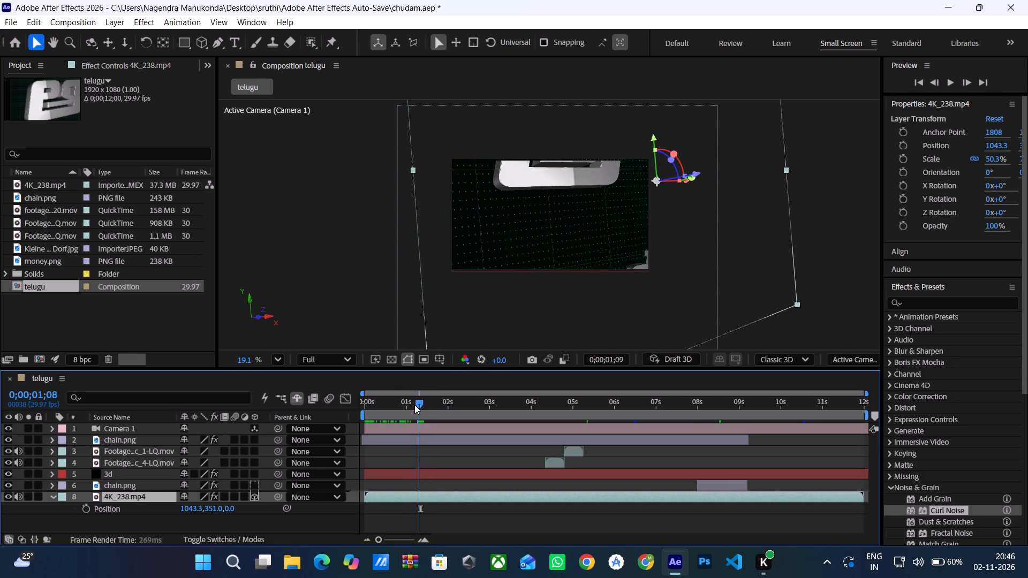
pyautogui.moveTo(414, 405); pyautogui.dragTo(399, 406)
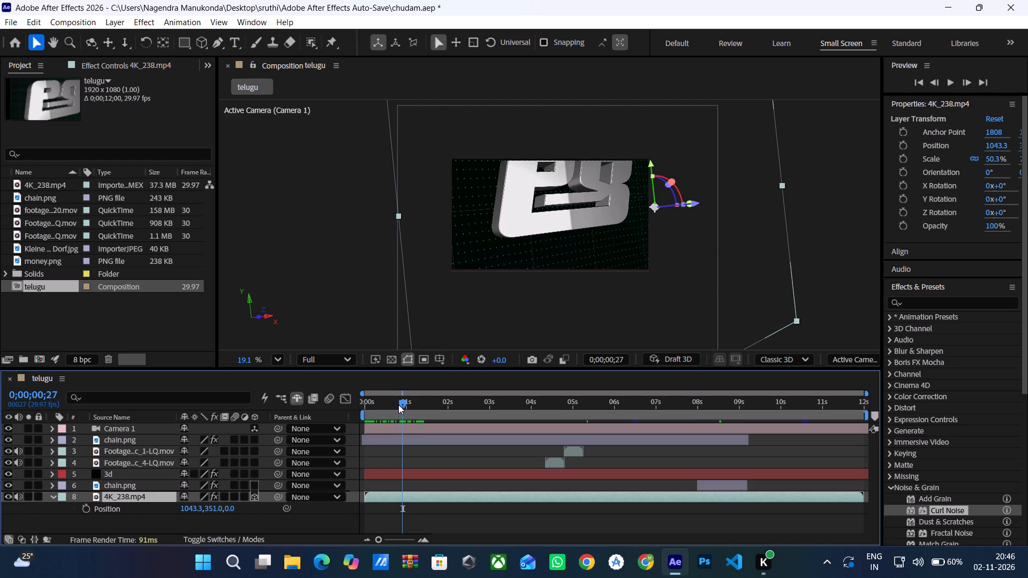
pyautogui.moveTo(399, 403); pyautogui.dragTo(470, 400)
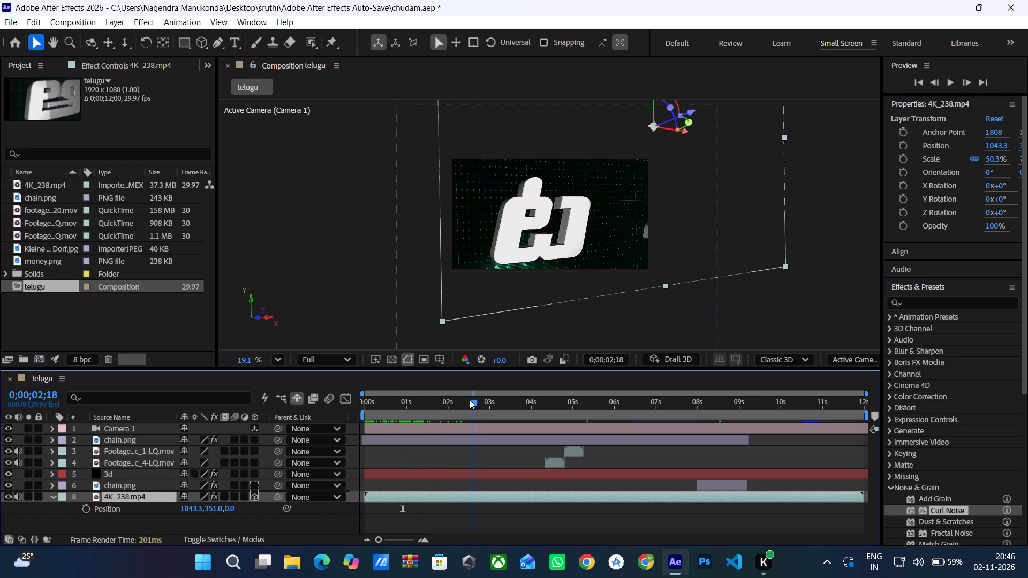
pyautogui.moveTo(470, 400); pyautogui.dragTo(353, 413)
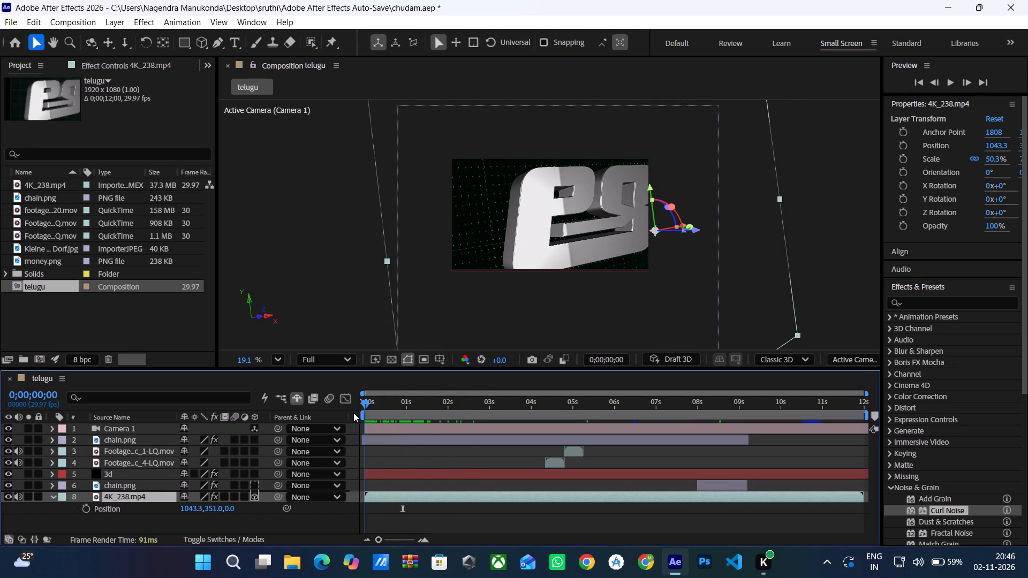
pyautogui.moveTo(353, 413); pyautogui.dragTo(393, 416)
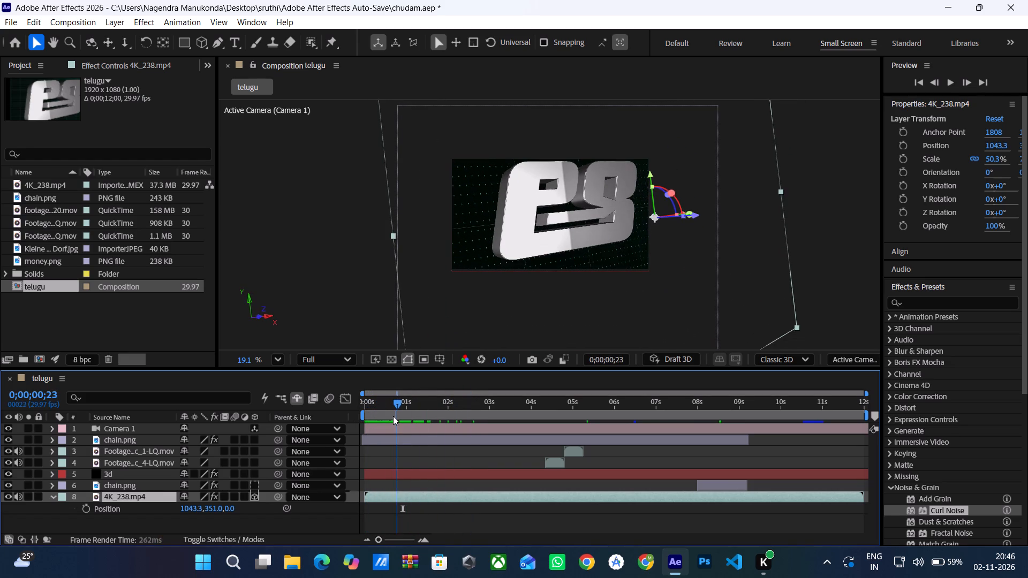
pyautogui.moveTo(393, 416); pyautogui.dragTo(385, 415)
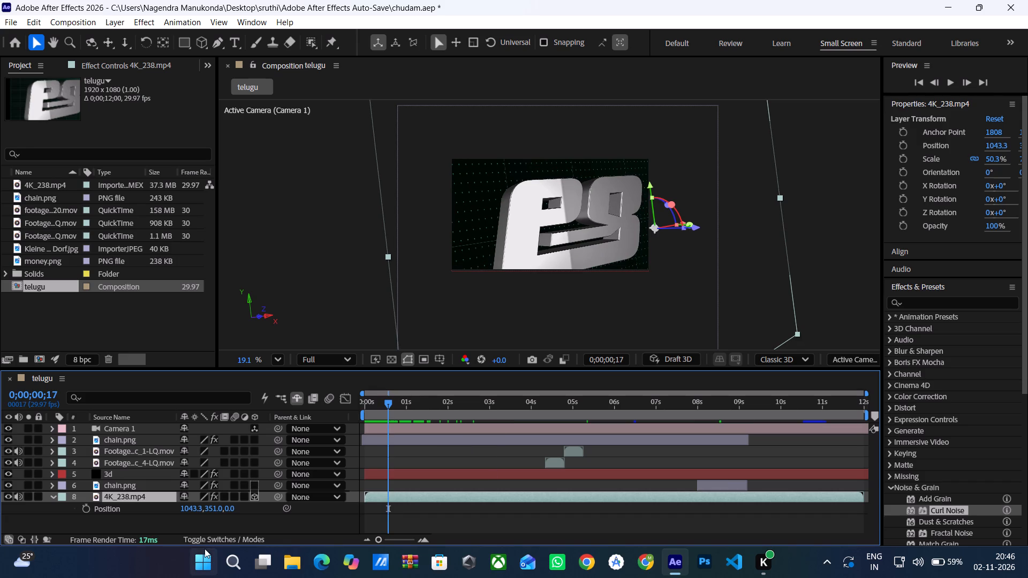
pyautogui.click(89, 504)
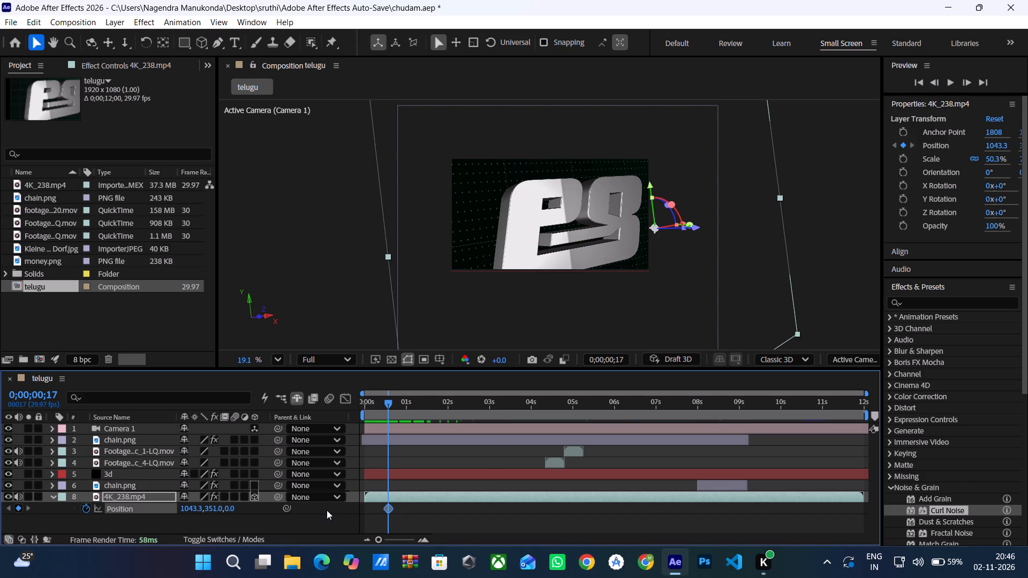
# Show the telugu composition at 0;00;00;00 in a 2 Views layout, widening the composition area to make room.
pyautogui.moveTo(385, 402); pyautogui.dragTo(385, 402)
pyautogui.moveTo(385, 402); pyautogui.dragTo(332, 417)
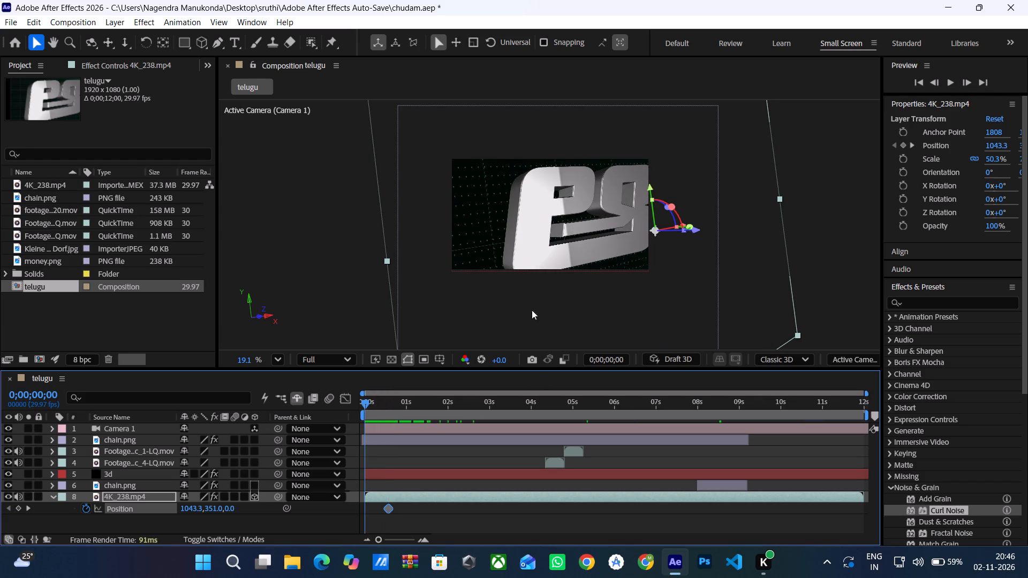
pyautogui.hscroll(-1, 865, 358)
pyautogui.moveTo(881, 343); pyautogui.dragTo(921, 341)
pyautogui.click(913, 359)
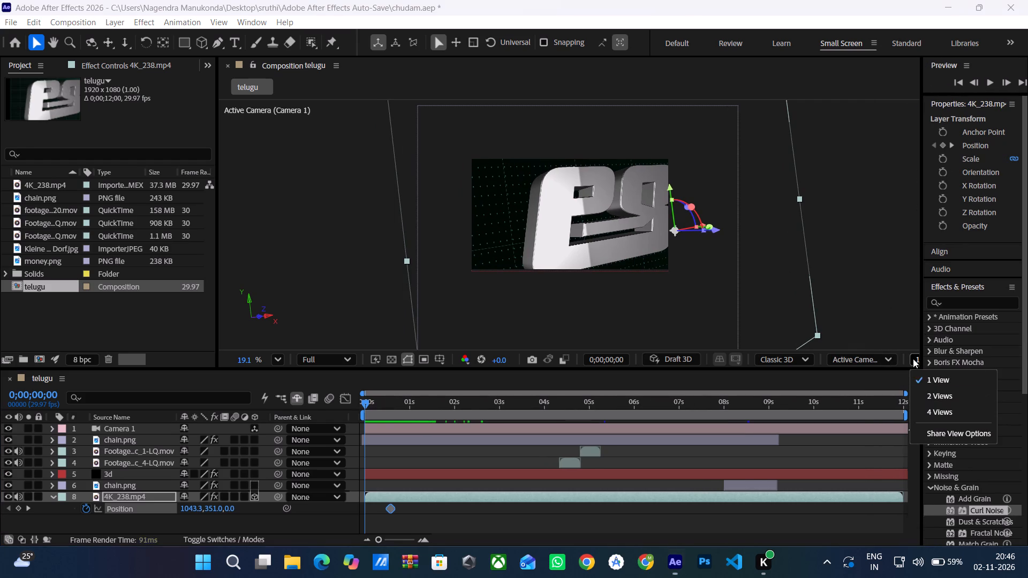
pyautogui.click(925, 391)
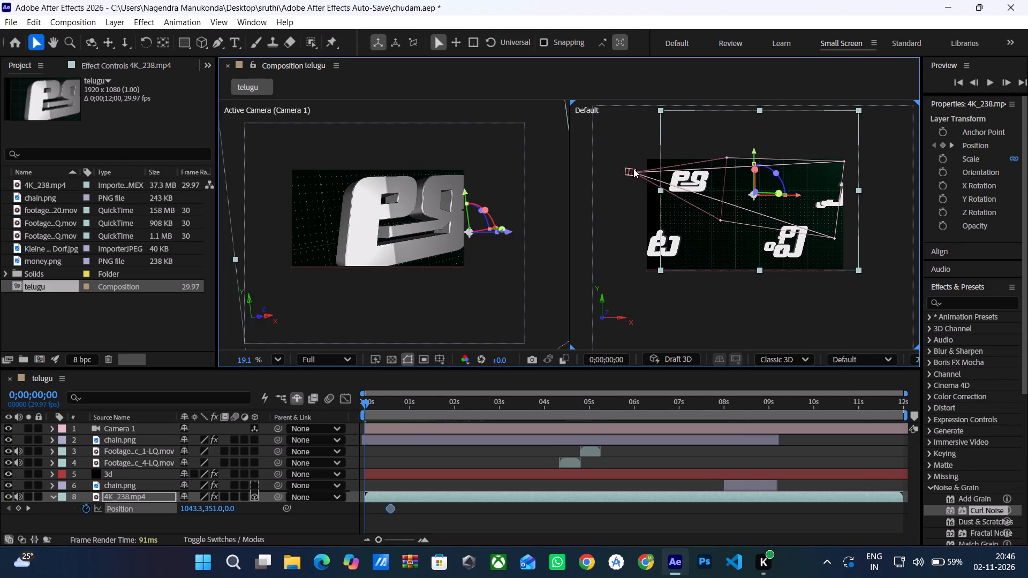
# Lower Camera 1's position at 0;00;00;00 in the Default view, placing it just outside the background's left edge beside the lower-left letter.
pyautogui.moveTo(633, 169); pyautogui.dragTo(654, 238)
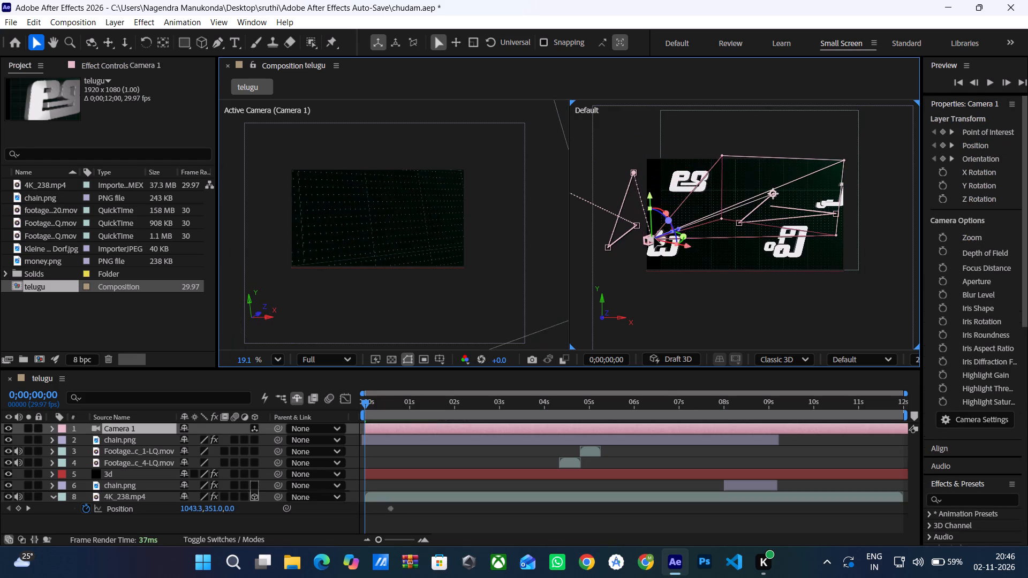
pyautogui.moveTo(654, 238); pyautogui.dragTo(626, 267)
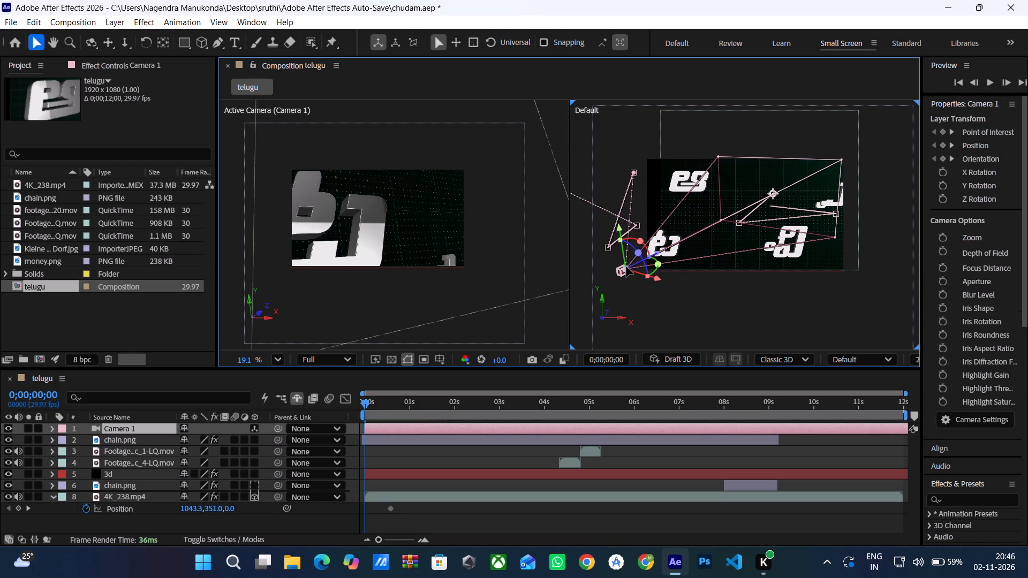
pyautogui.moveTo(626, 267); pyautogui.dragTo(627, 229)
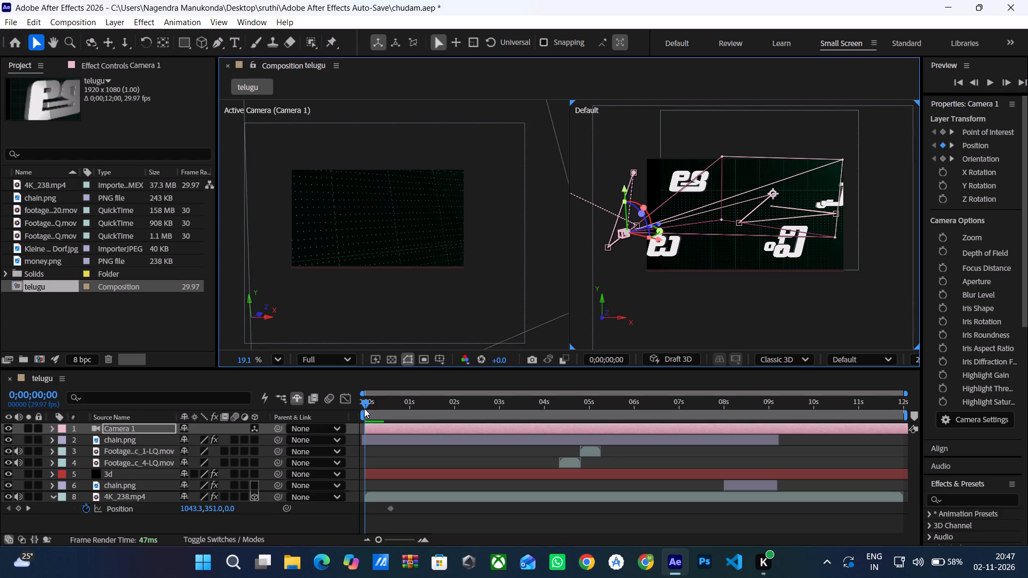
# Check the camera move in both views over the first three seconds, stopping at 0;00;02;19.
pyautogui.moveTo(365, 404); pyautogui.dragTo(387, 406)
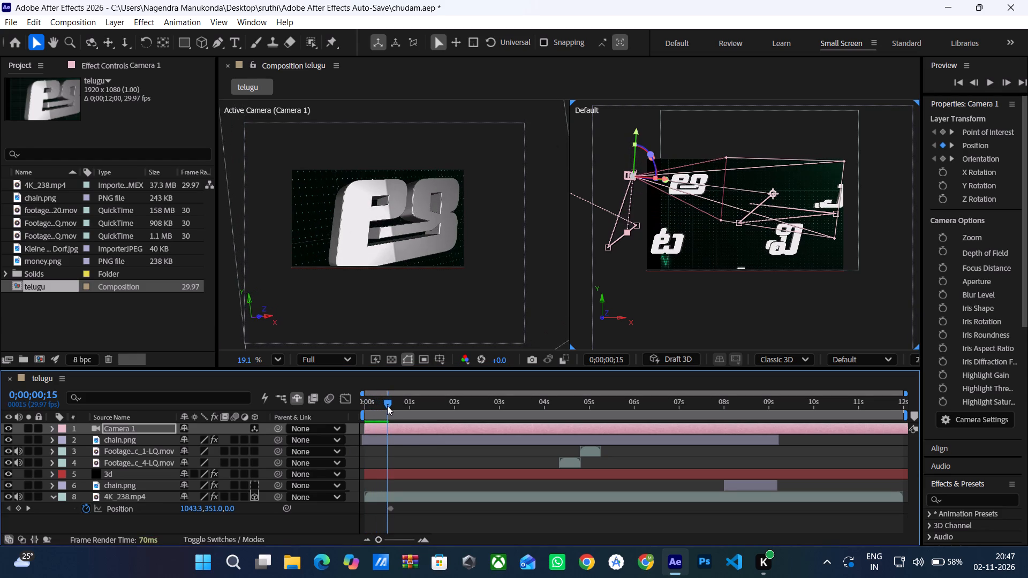
pyautogui.moveTo(387, 406); pyautogui.dragTo(344, 412)
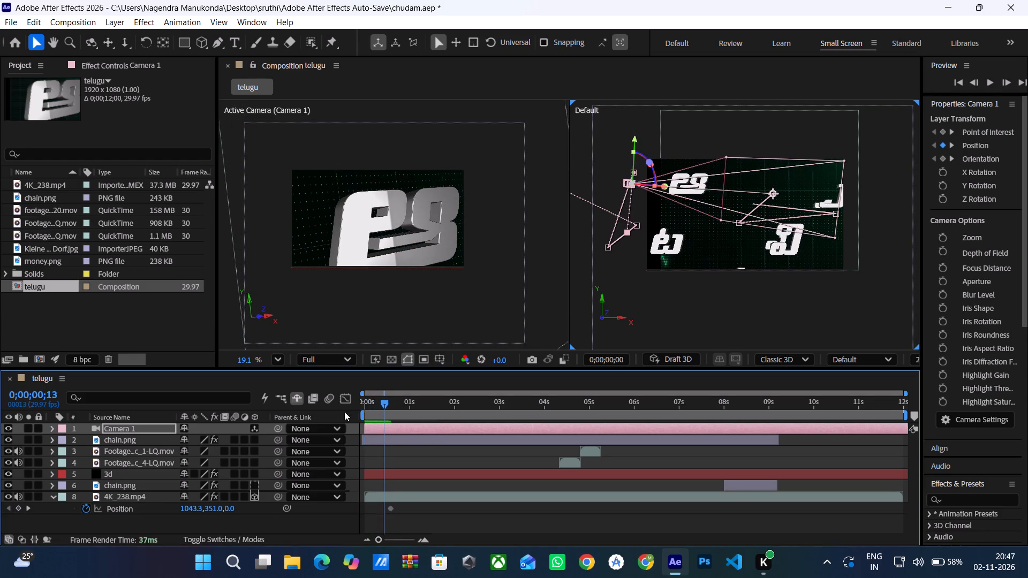
pyautogui.moveTo(344, 412); pyautogui.dragTo(405, 405)
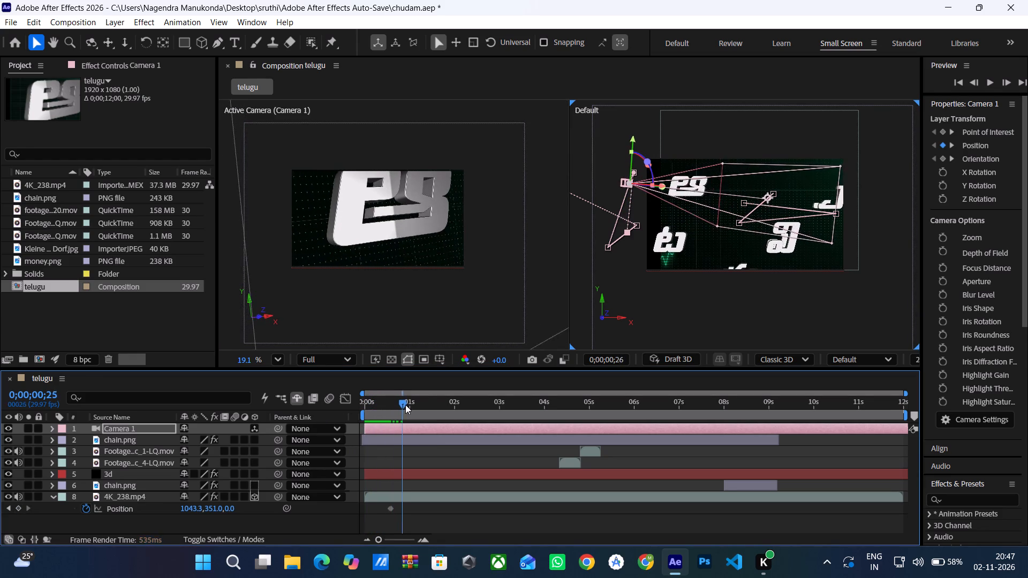
pyautogui.moveTo(405, 405); pyautogui.dragTo(498, 380)
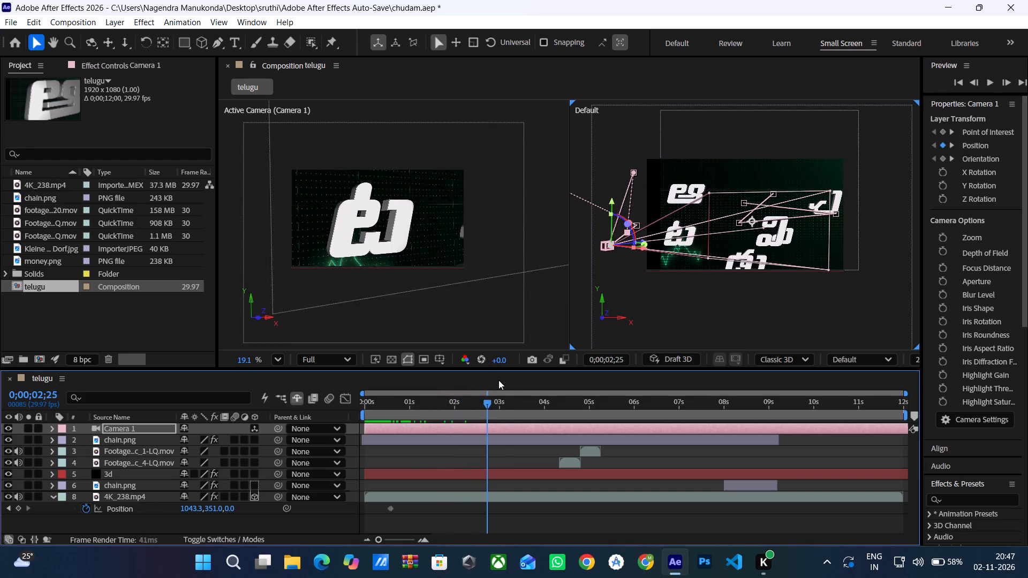
pyautogui.moveTo(498, 380); pyautogui.dragTo(497, 377)
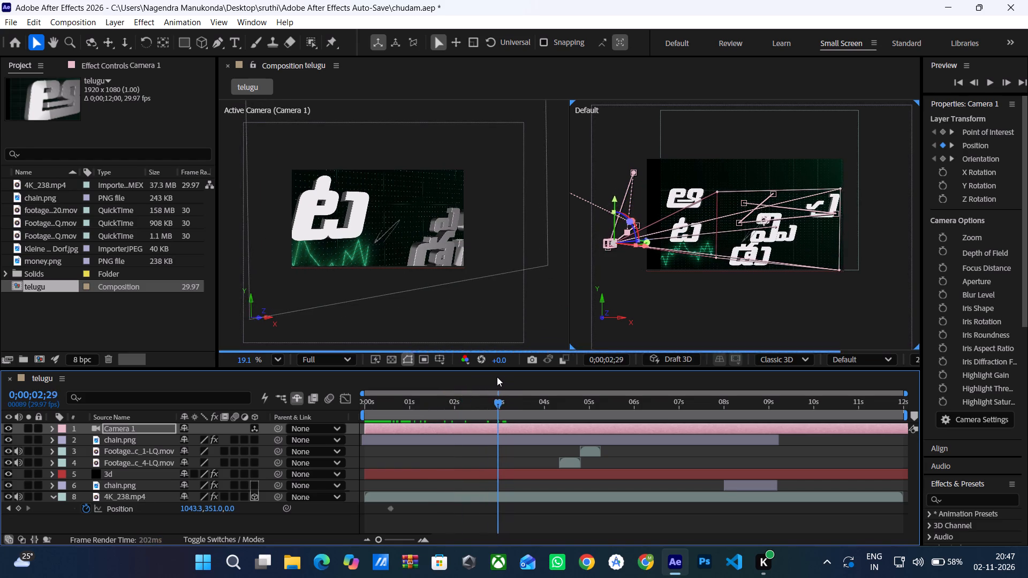
pyautogui.moveTo(497, 377); pyautogui.dragTo(482, 380)
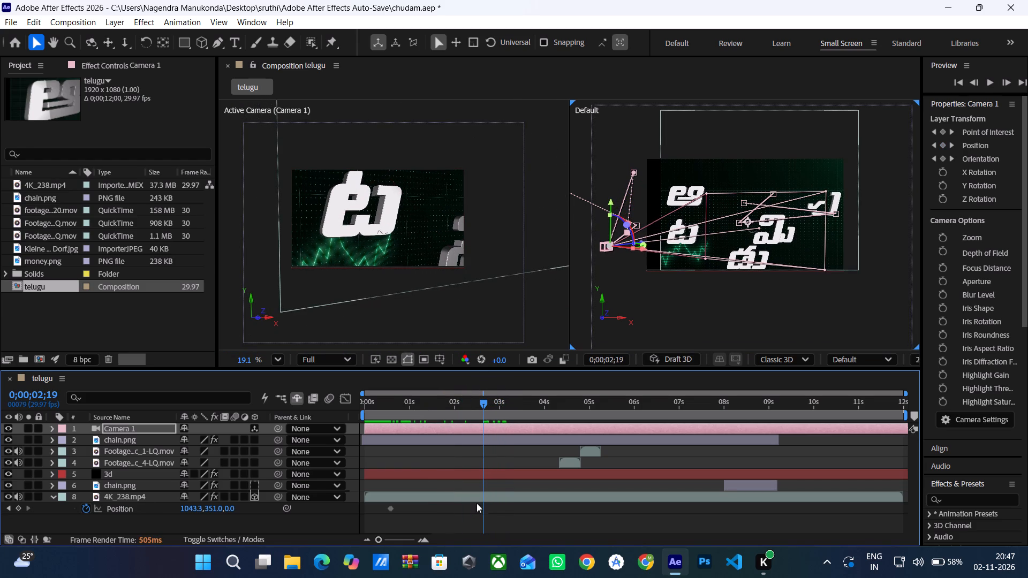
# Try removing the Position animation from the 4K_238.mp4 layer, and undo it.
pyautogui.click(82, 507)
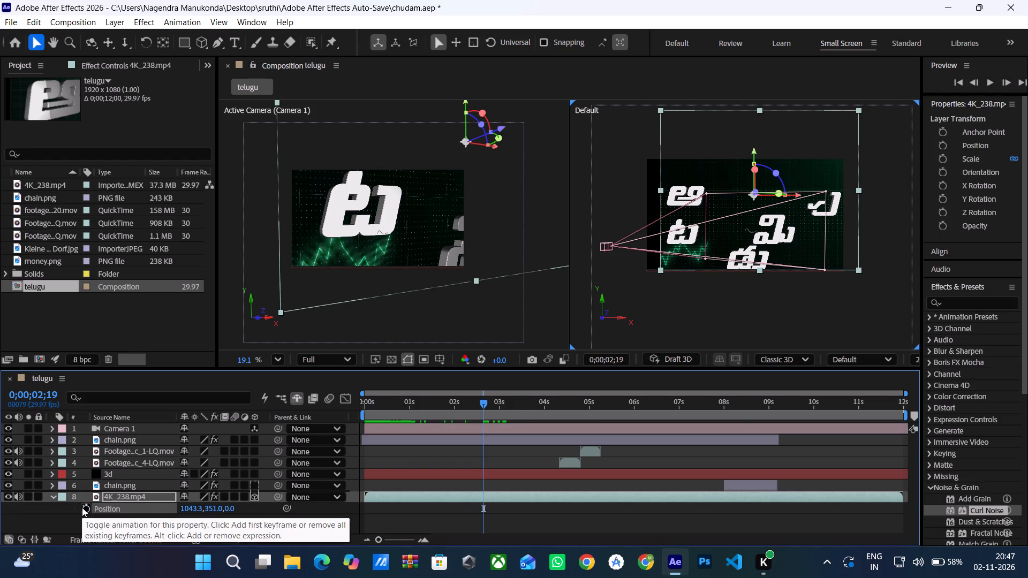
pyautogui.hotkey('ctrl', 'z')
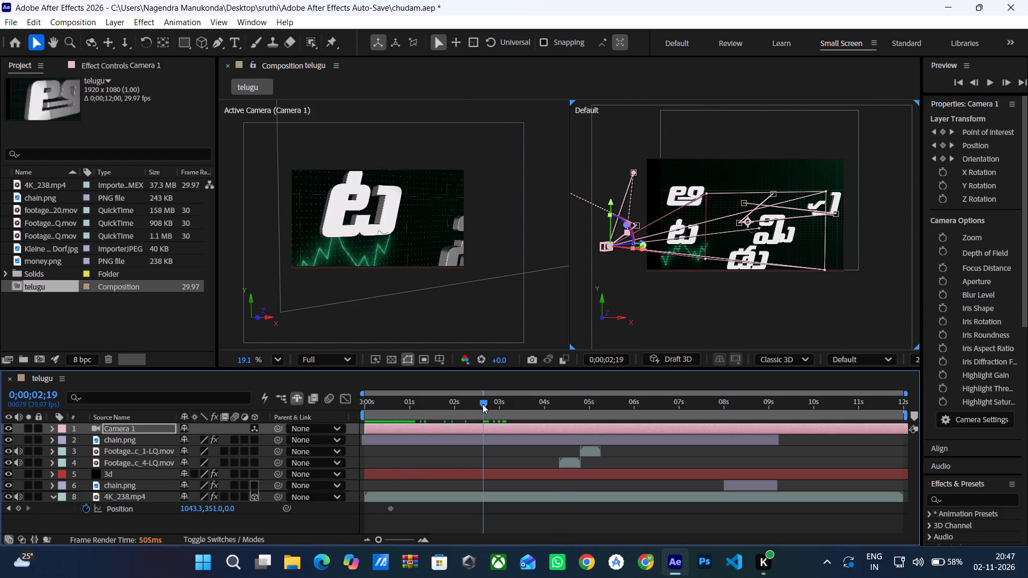
# Preview the telugu animation from 0;00;00;00 to review the new opening camera move.
pyautogui.moveTo(481, 404); pyautogui.dragTo(218, 477)
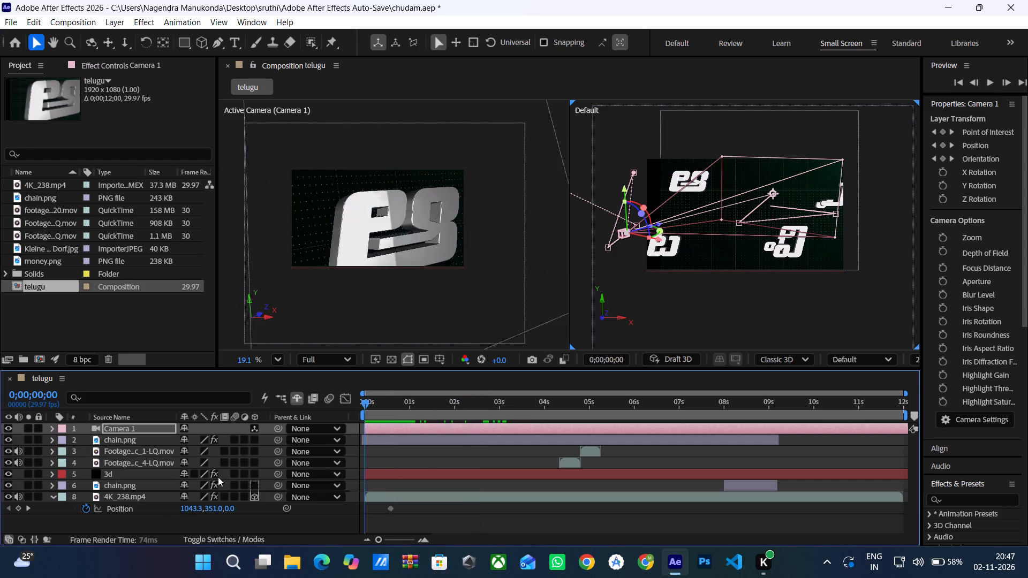
pyautogui.moveTo(218, 477); pyautogui.dragTo(201, 482)
pyautogui.press('space')
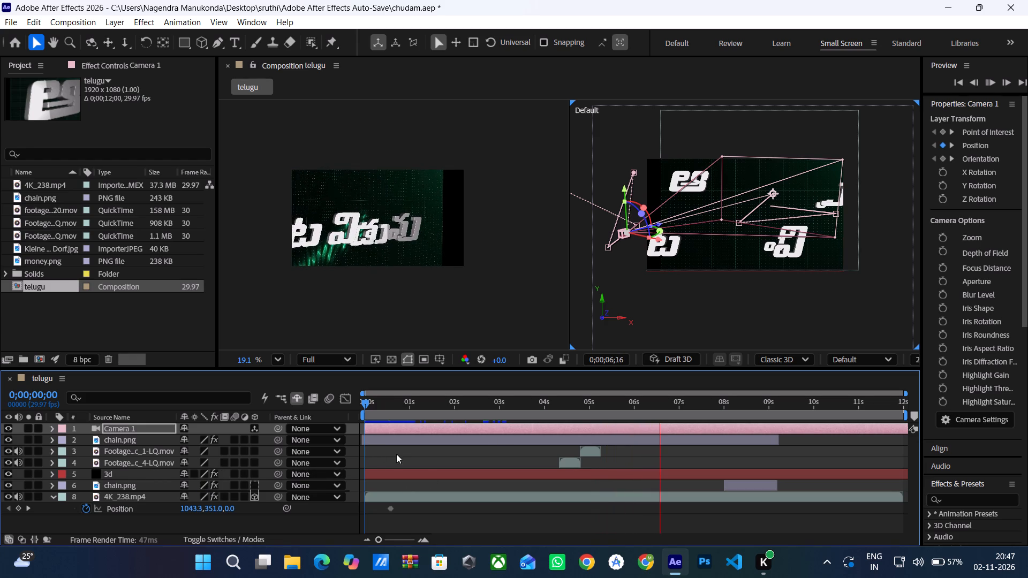
pyautogui.click(365, 404)
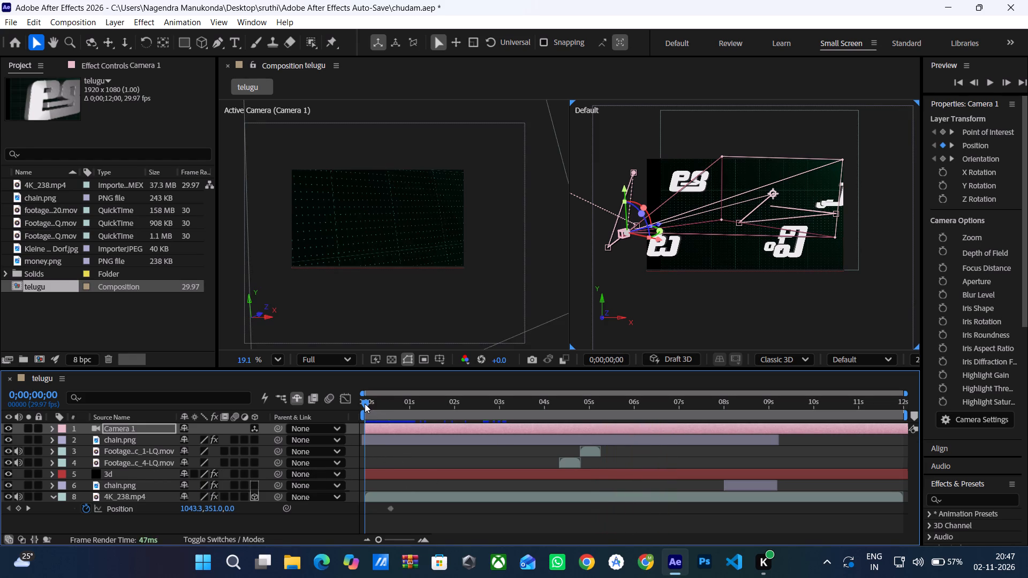
pyautogui.press('space')
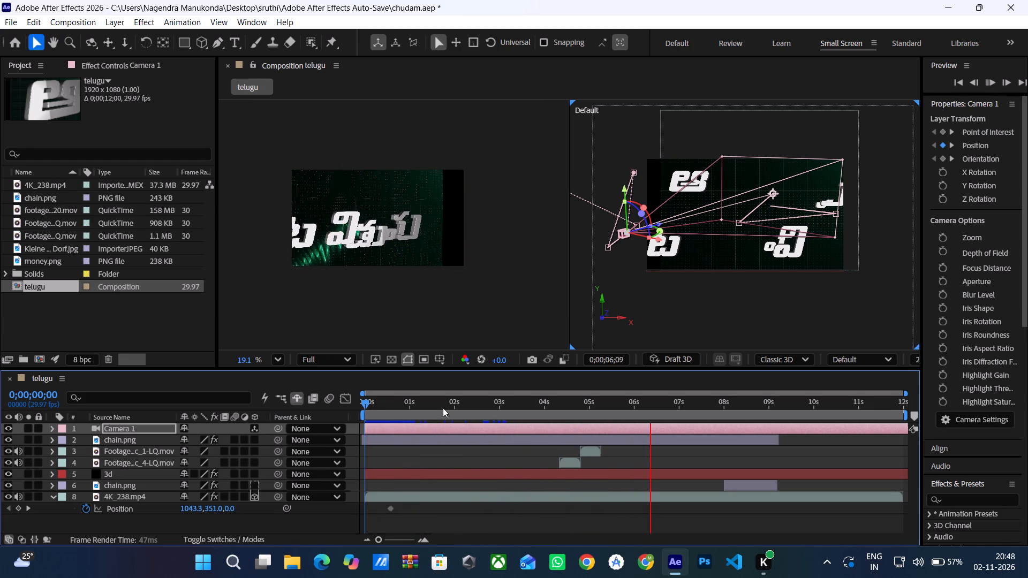
# At 0;00;04;13, move Camera 1 in the Default view well out to the left of the title letters at nearly the same height.
pyautogui.moveTo(365, 404); pyautogui.dragTo(431, 412)
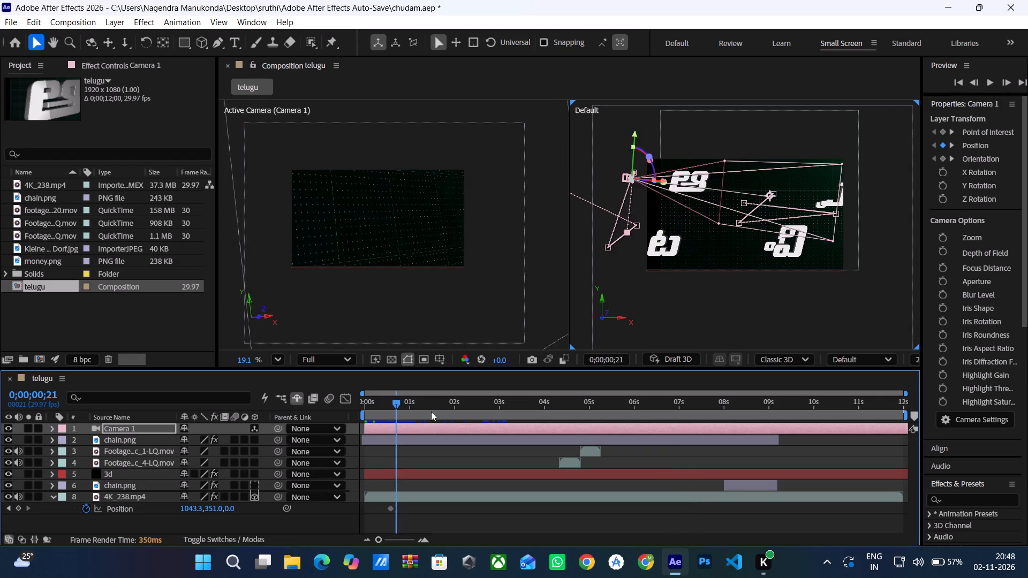
pyautogui.moveTo(431, 412); pyautogui.dragTo(562, 429)
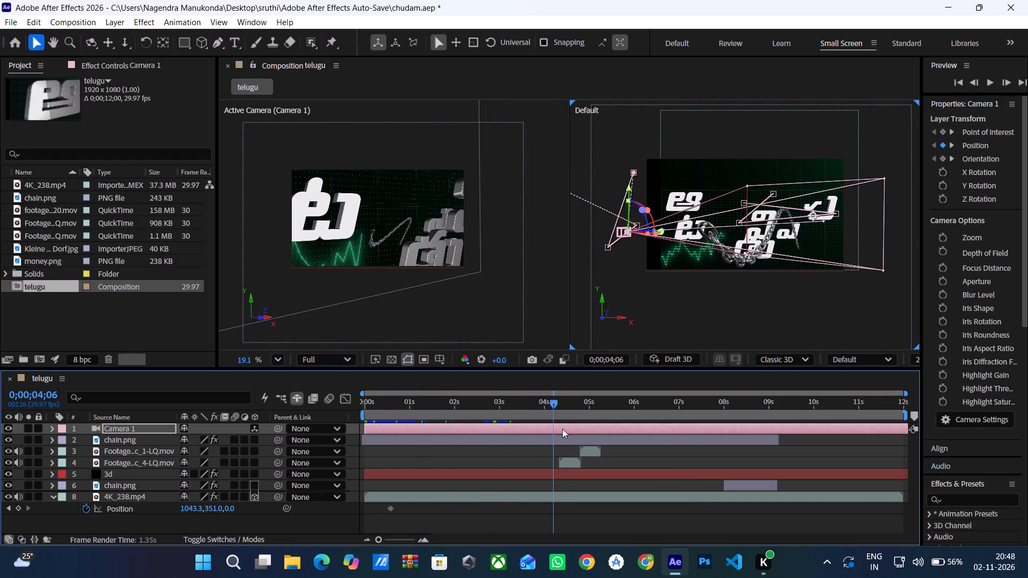
pyautogui.moveTo(562, 429); pyautogui.dragTo(586, 433)
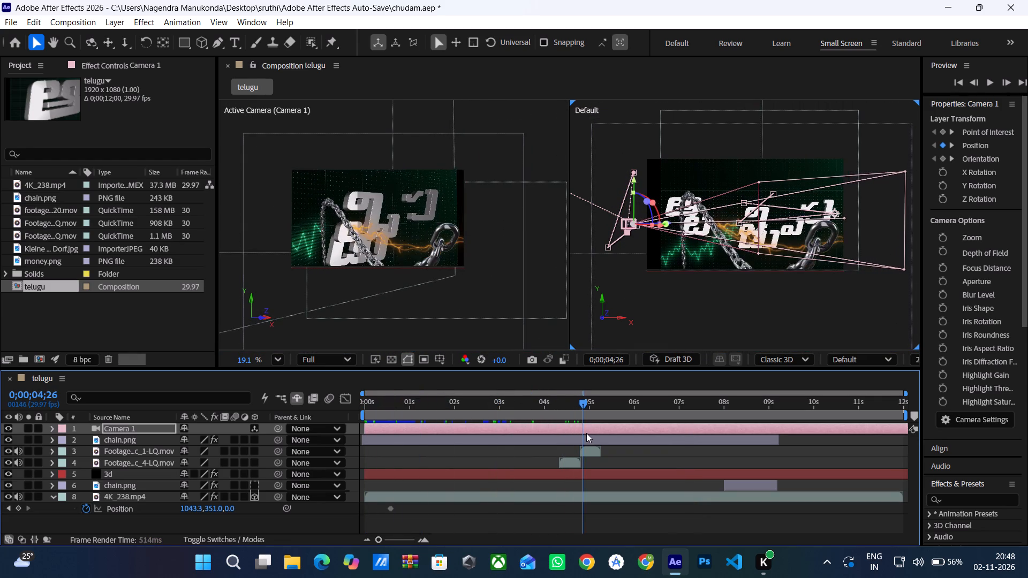
pyautogui.moveTo(586, 433); pyautogui.dragTo(564, 428)
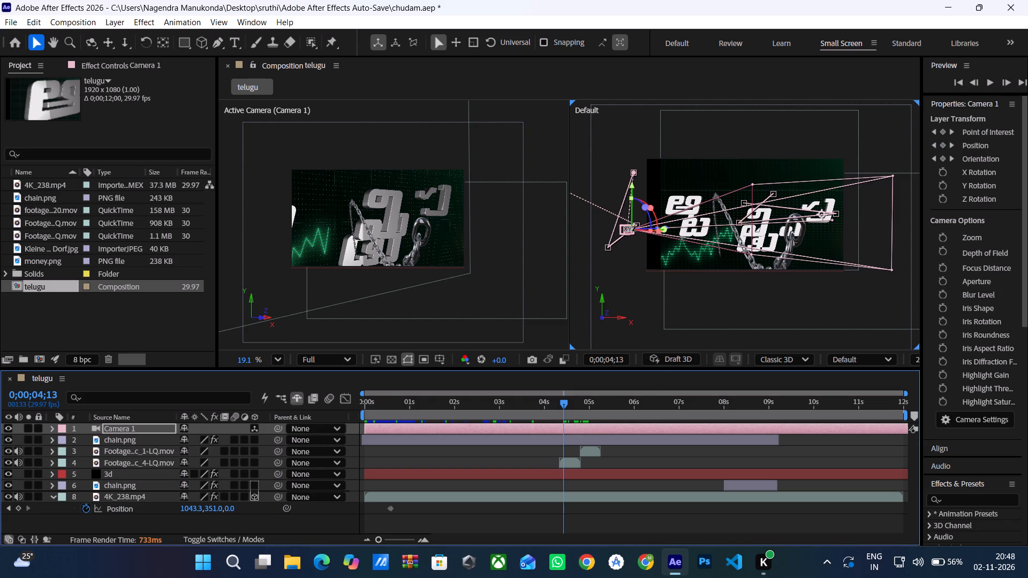
pyautogui.moveTo(625, 228); pyautogui.dragTo(634, 233)
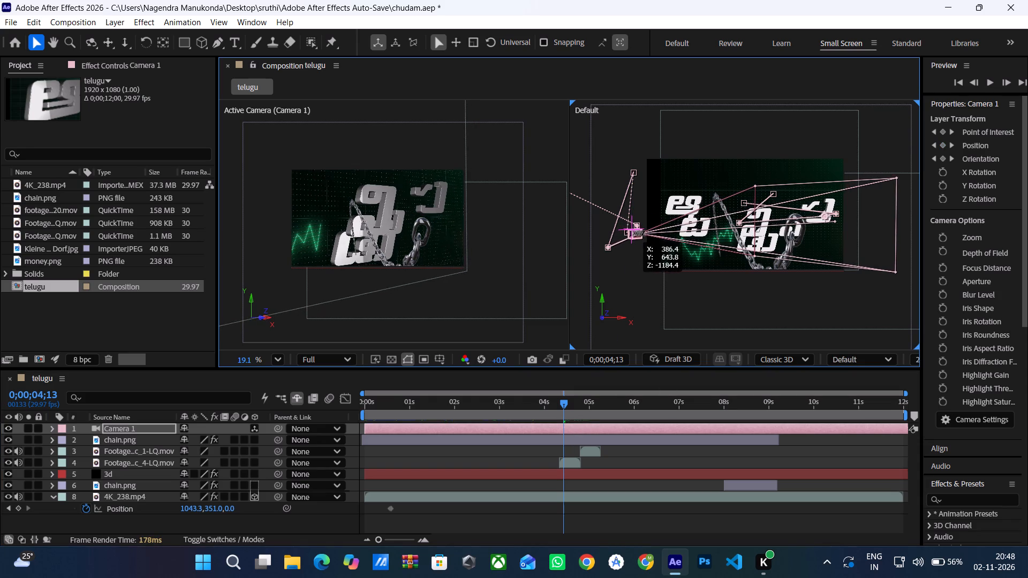
pyautogui.moveTo(634, 233); pyautogui.dragTo(570, 229)
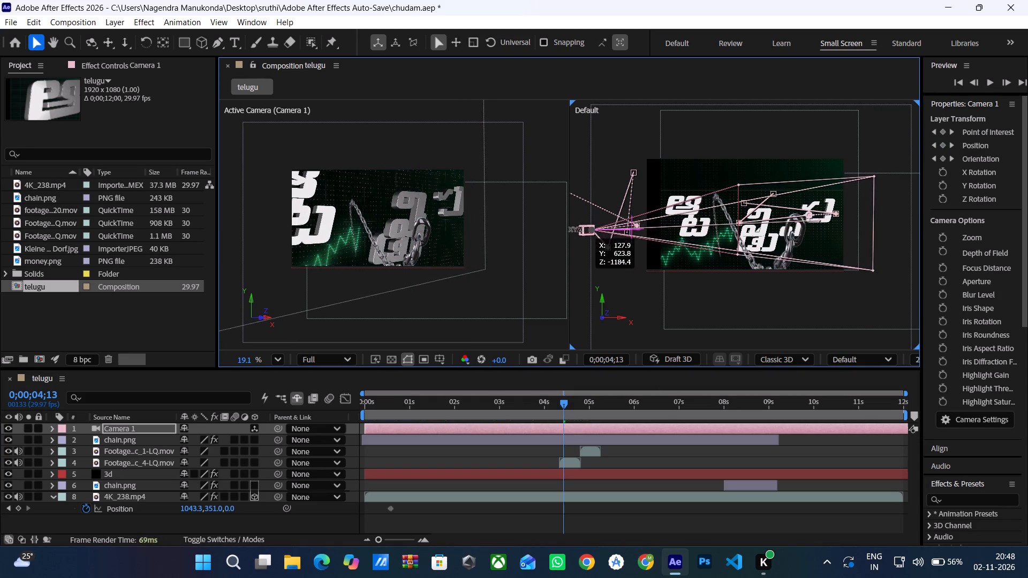
pyautogui.moveTo(570, 229); pyautogui.dragTo(529, 231)
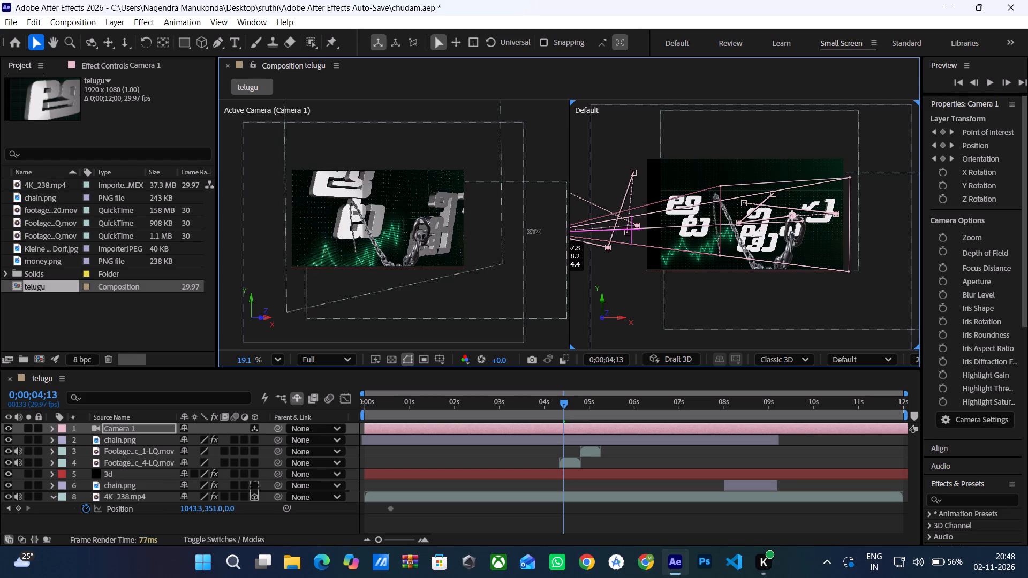
pyautogui.moveTo(529, 231); pyautogui.dragTo(524, 231)
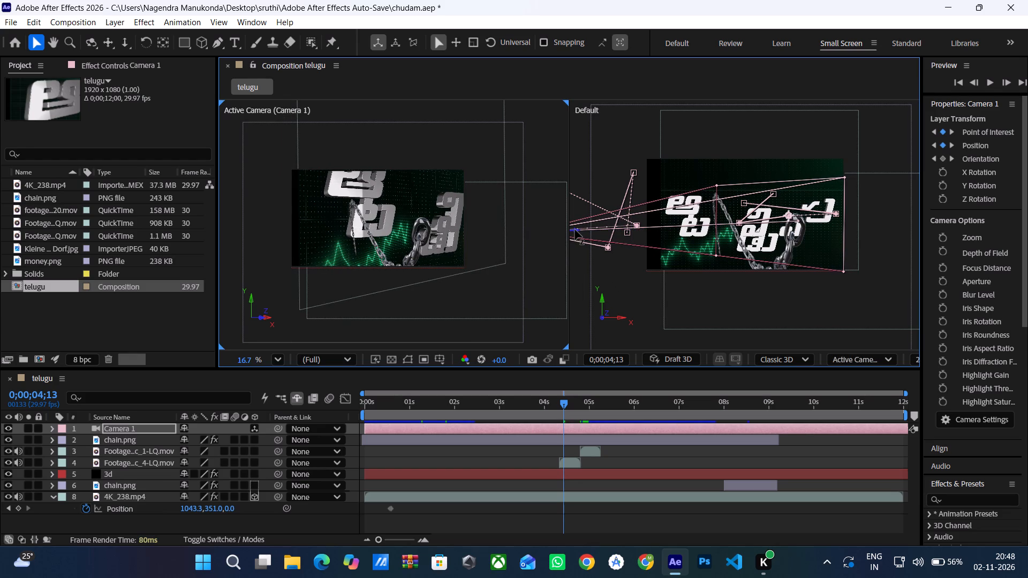
pyautogui.keyDown('ctrl'); pyautogui.scroll(-3, 656, 246); pyautogui.keyUp('ctrl')
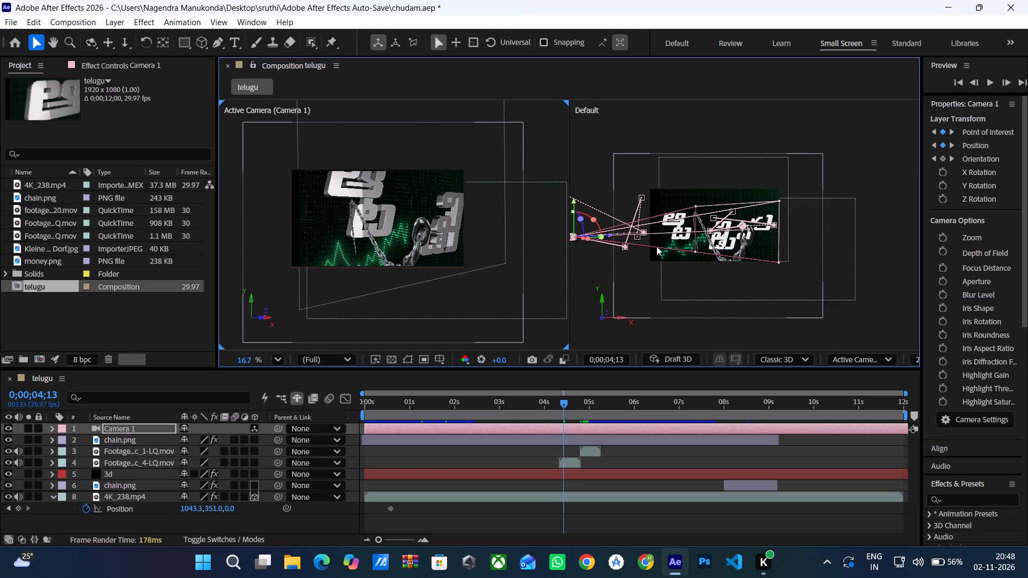
pyautogui.moveTo(571, 235); pyautogui.dragTo(575, 235)
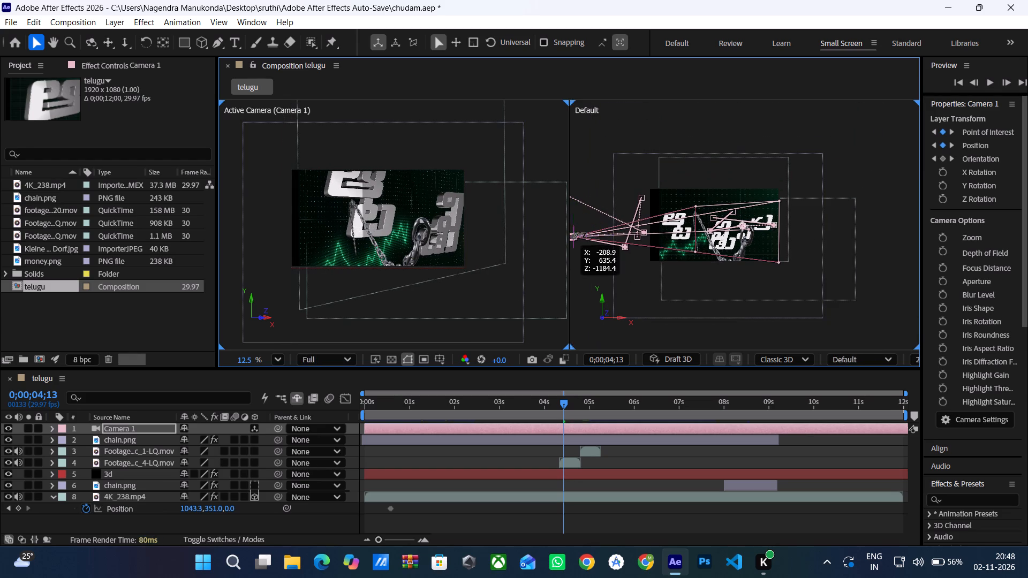
pyautogui.moveTo(575, 235); pyautogui.dragTo(581, 234)
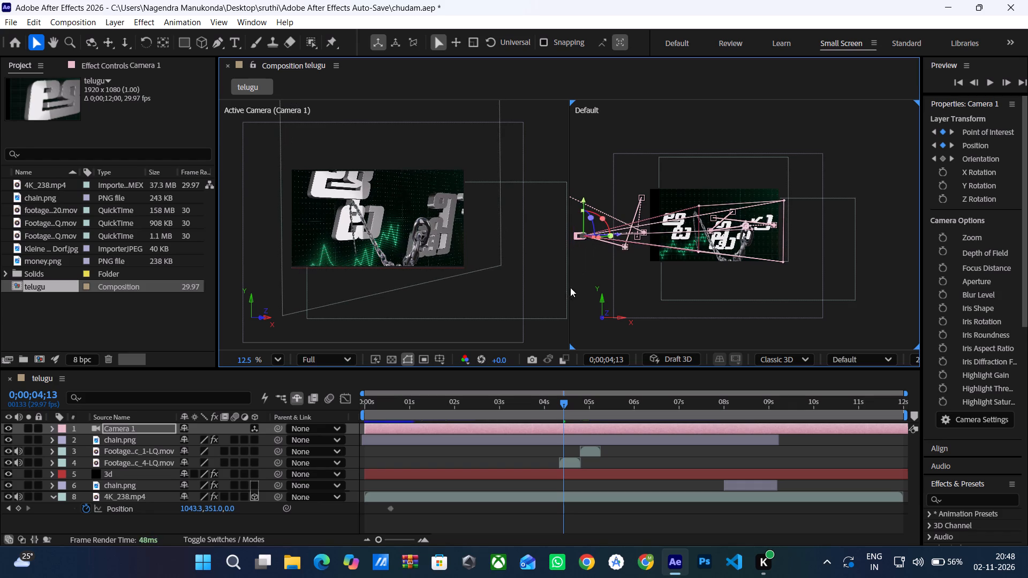
# Preview the animation from the start and inspect the camera framing around 0;00;04;20.
pyautogui.moveTo(562, 402); pyautogui.dragTo(445, 414)
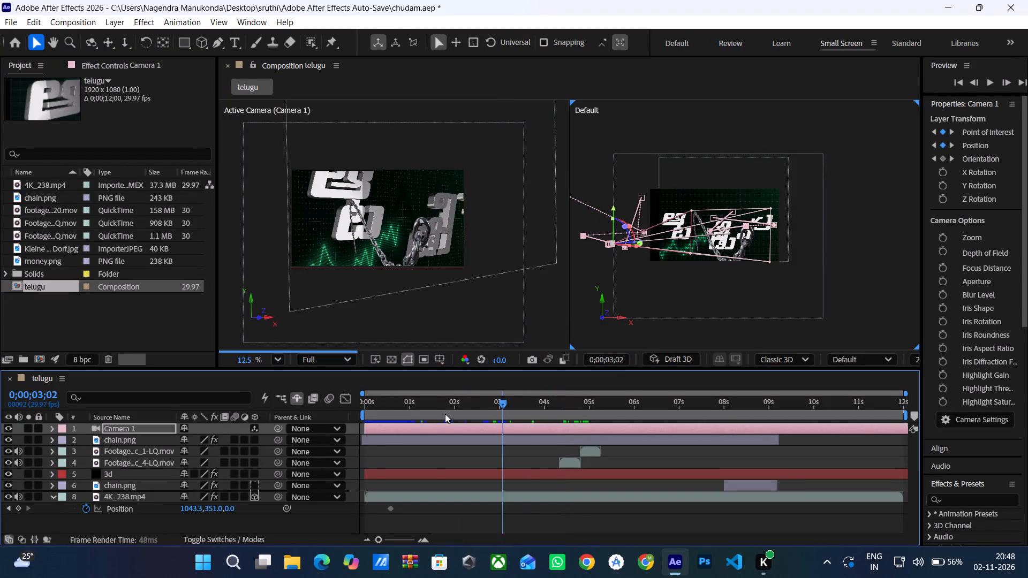
pyautogui.moveTo(445, 414); pyautogui.dragTo(307, 446)
pyautogui.press('space')
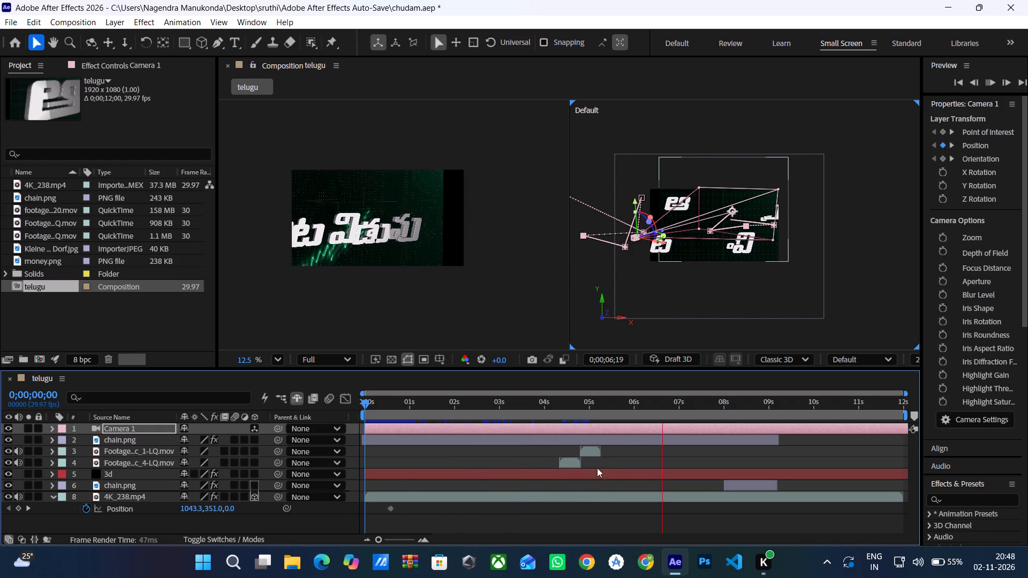
pyautogui.click(573, 397)
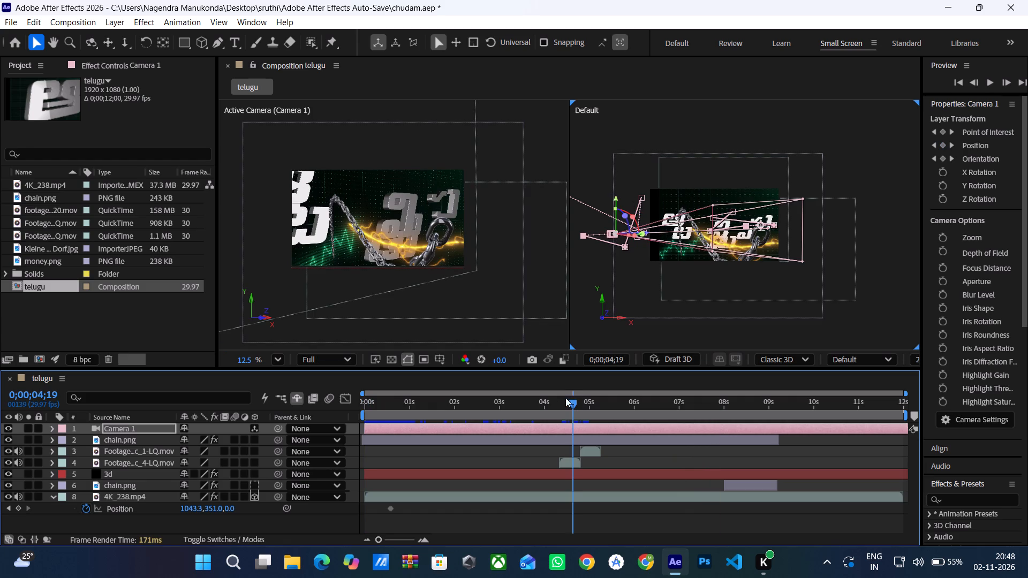
pyautogui.click(569, 400)
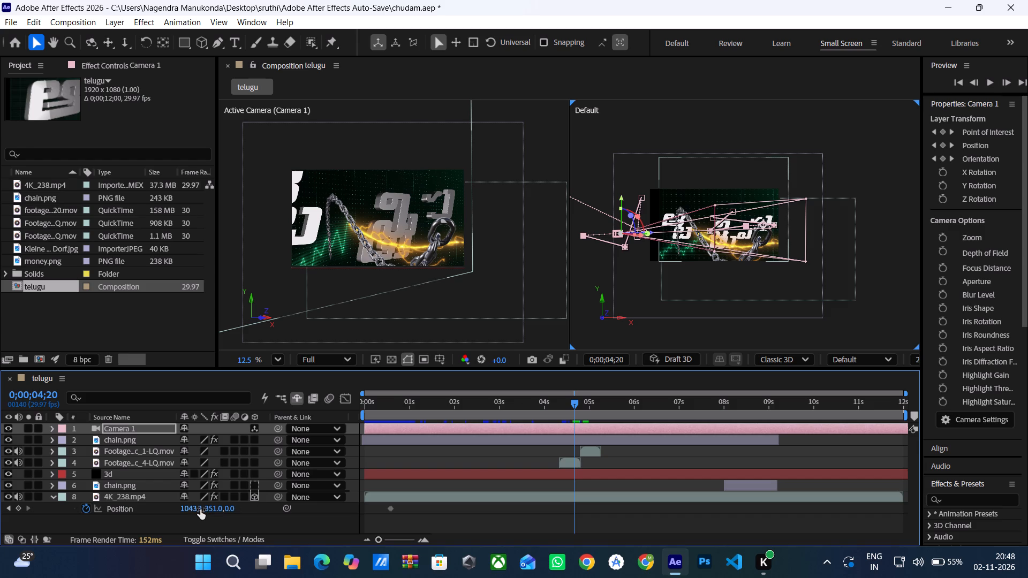
# Duplicate the 4K_238.mp4 background layer.
pyautogui.click(390, 507)
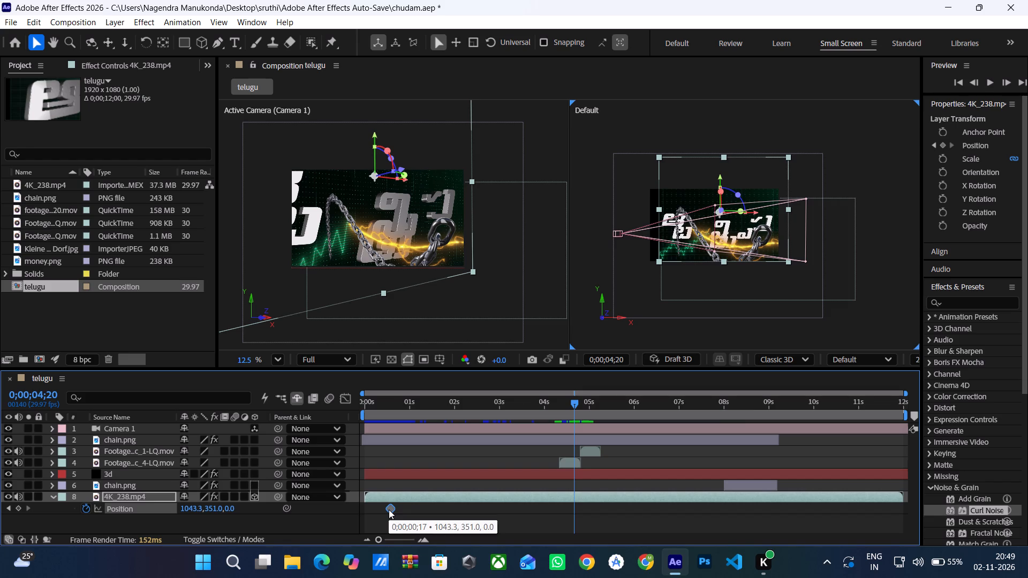
pyautogui.click(389, 509)
pyautogui.hotkey('ctrl', 'd')
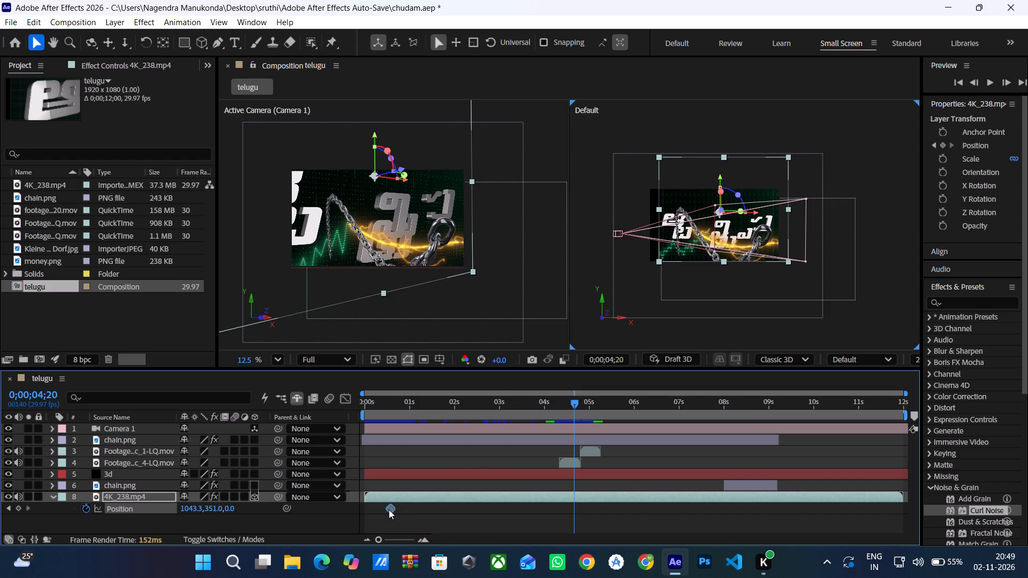
pyautogui.click(477, 468)
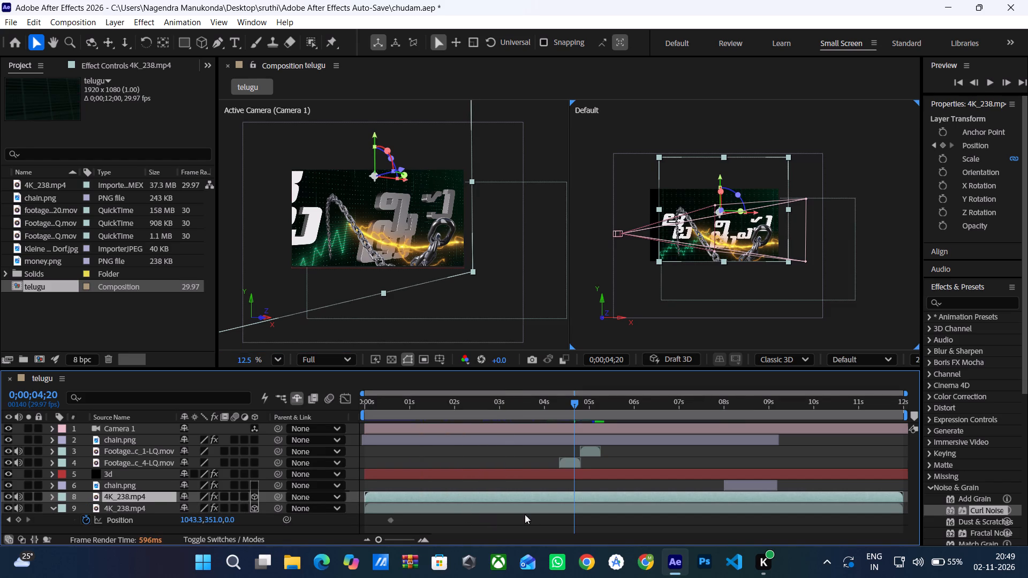
# At 0;00;04;24, shift the upper chain.png layer slightly left in the Default view.
pyautogui.scroll(-2, 518, 524)
pyautogui.moveTo(573, 401); pyautogui.dragTo(539, 407)
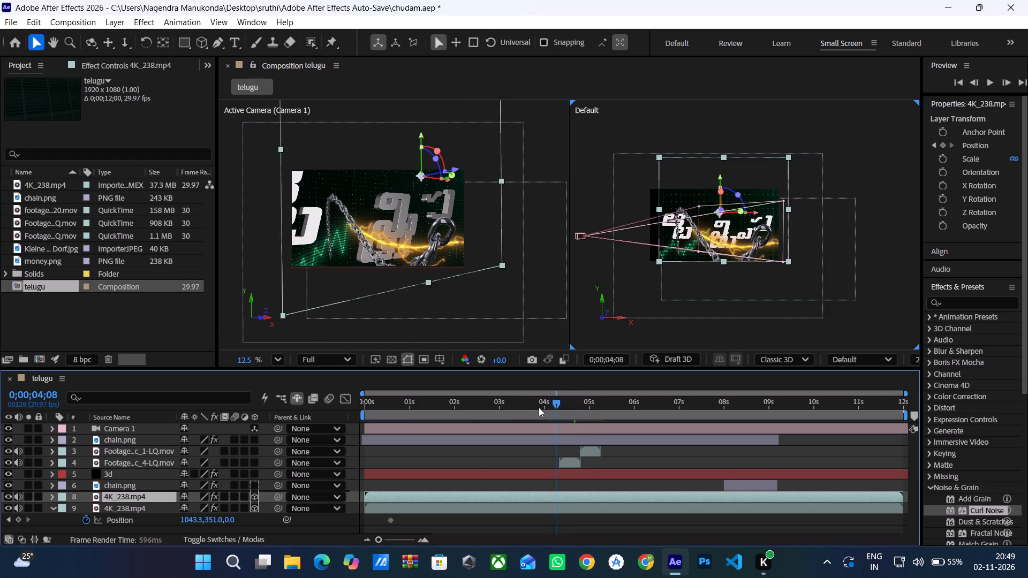
pyautogui.moveTo(539, 407); pyautogui.dragTo(575, 416)
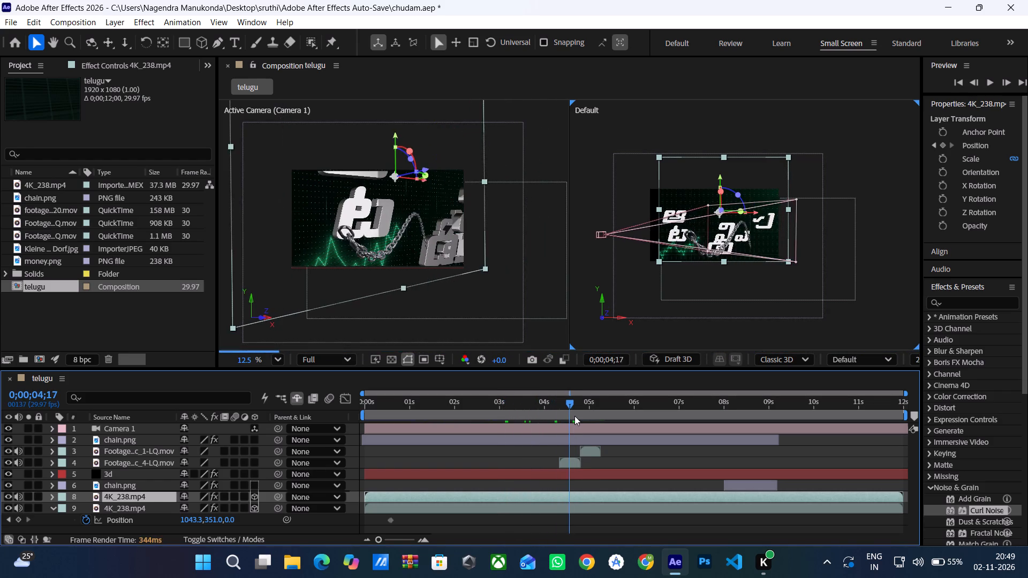
pyautogui.moveTo(575, 416); pyautogui.dragTo(579, 416)
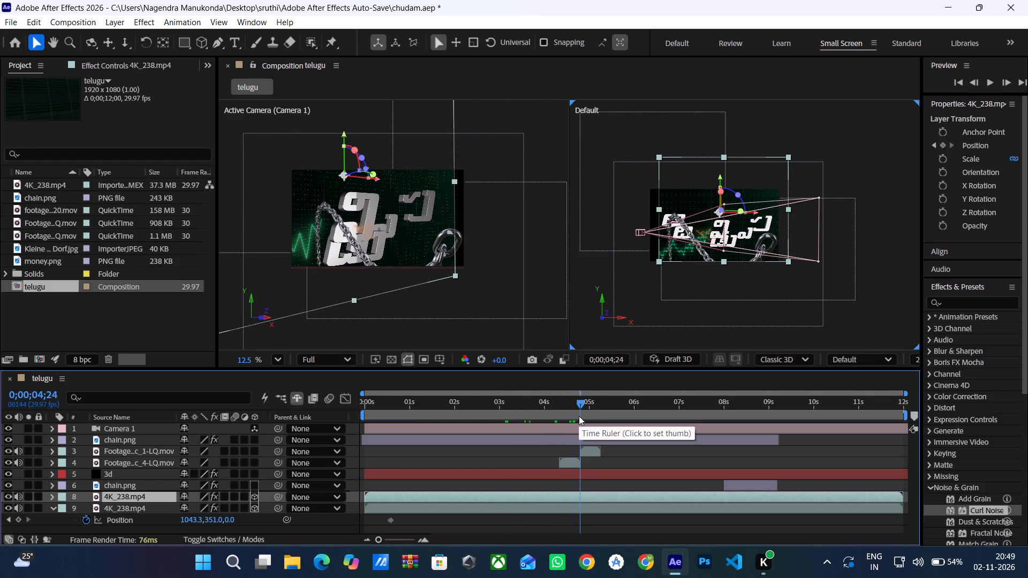
pyautogui.click(639, 233)
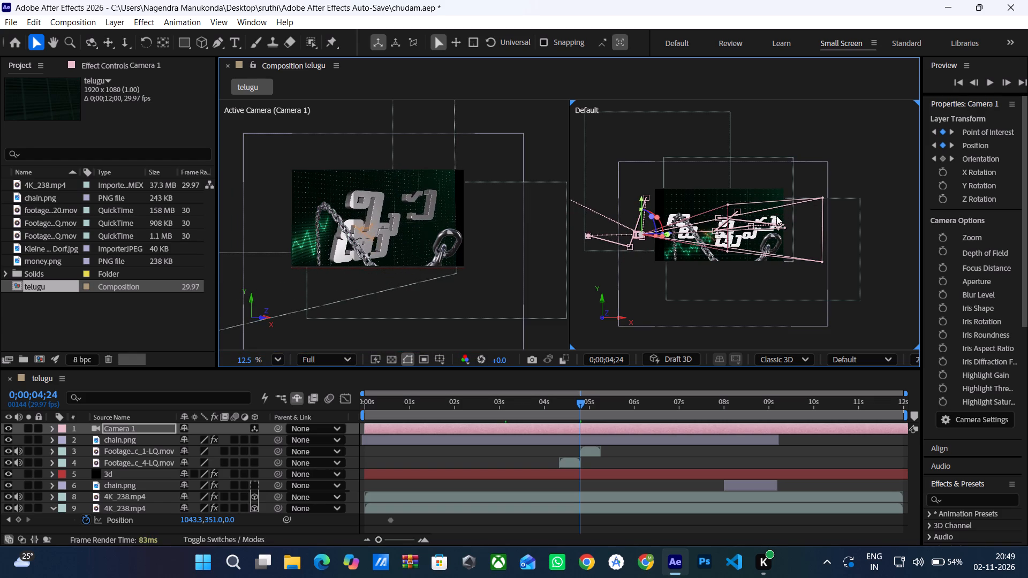
pyautogui.moveTo(786, 204); pyautogui.dragTo(771, 204)
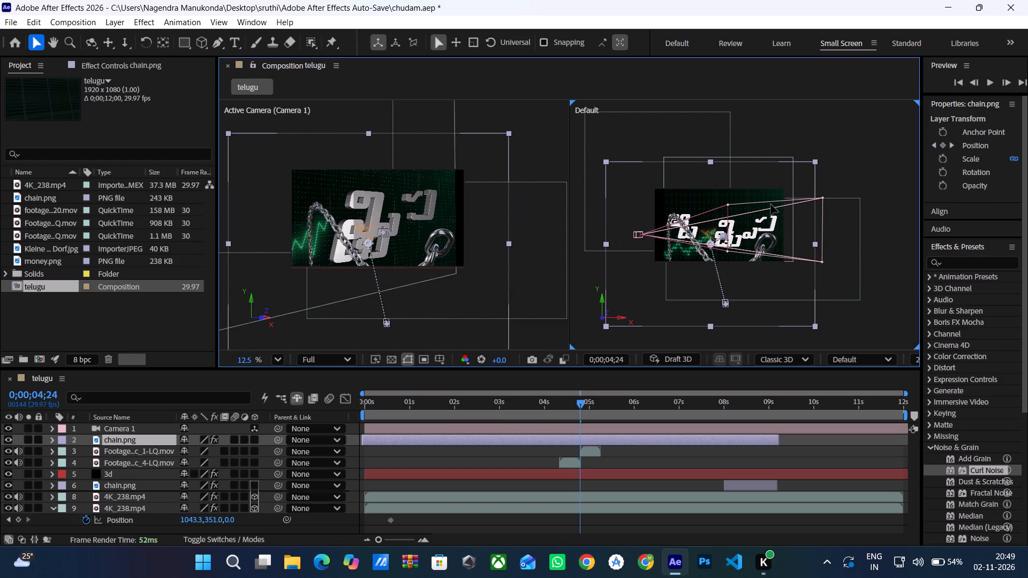
pyautogui.moveTo(771, 204); pyautogui.dragTo(769, 204)
pyautogui.click(769, 204)
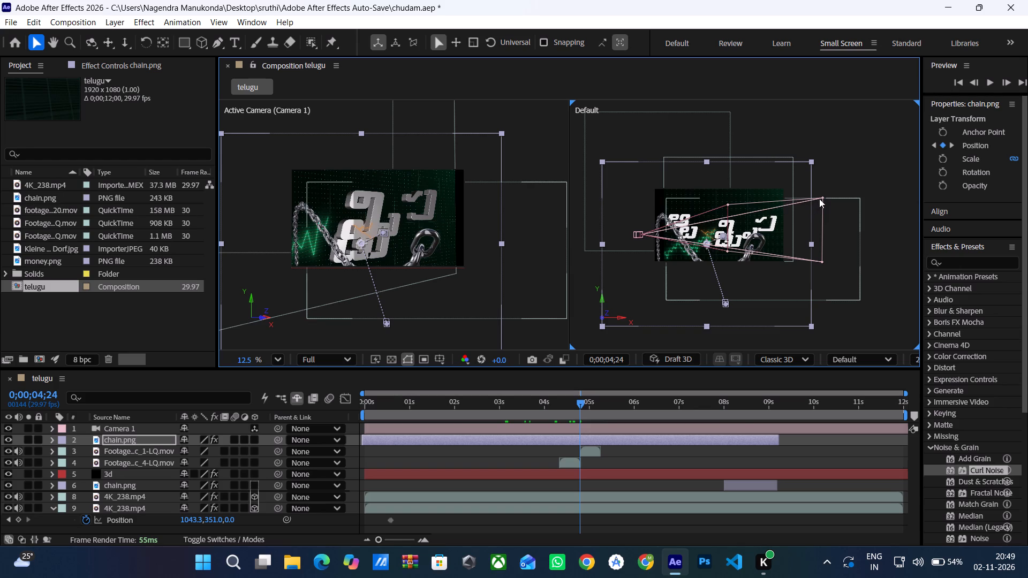
# Select the duplicated 4K_238.mp4 background at 0;00;04;24 and move it slightly right and up in the Default view.
pyautogui.moveTo(820, 194); pyautogui.dragTo(810, 194)
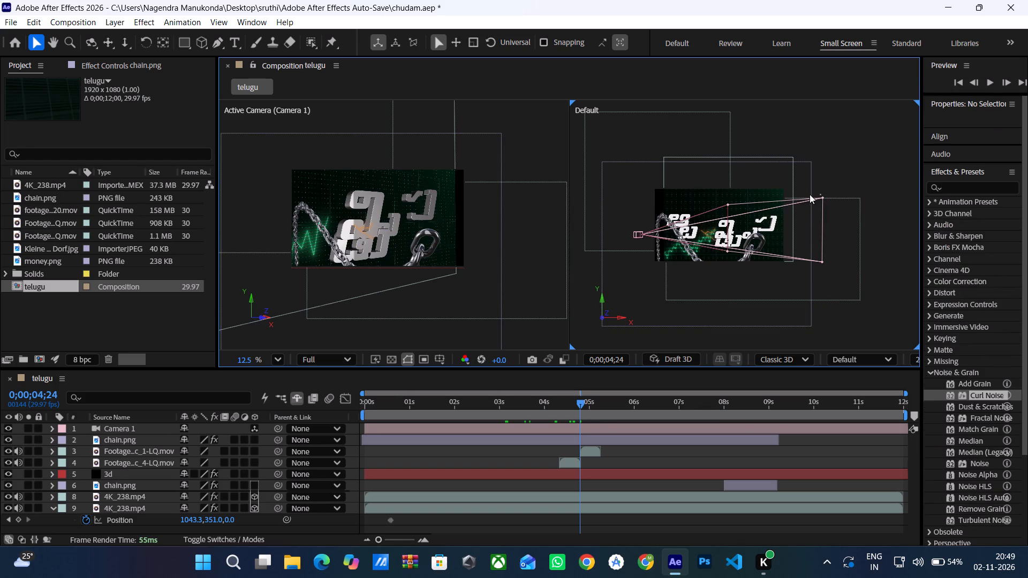
pyautogui.moveTo(810, 194); pyautogui.dragTo(793, 193)
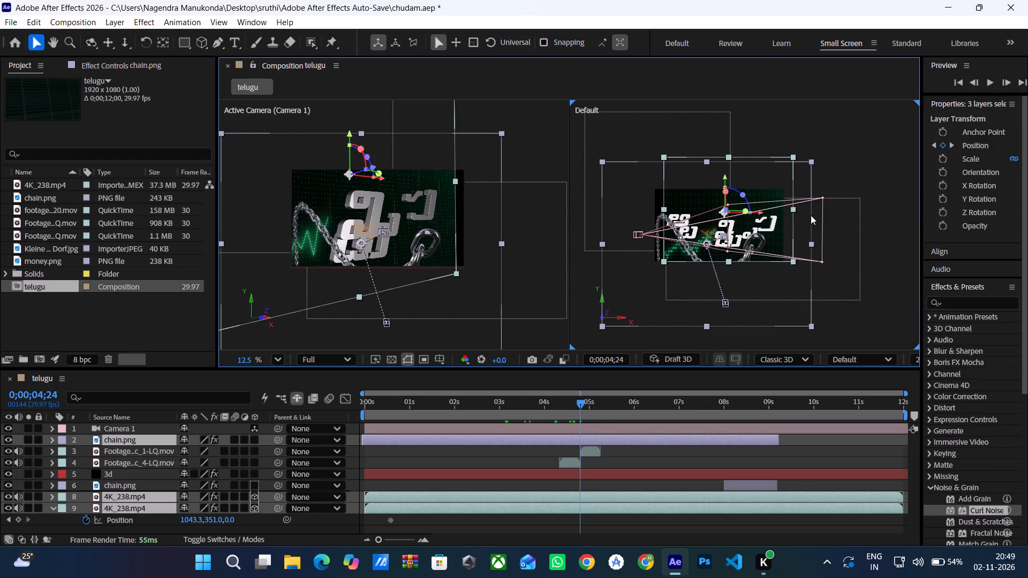
pyautogui.click(820, 226)
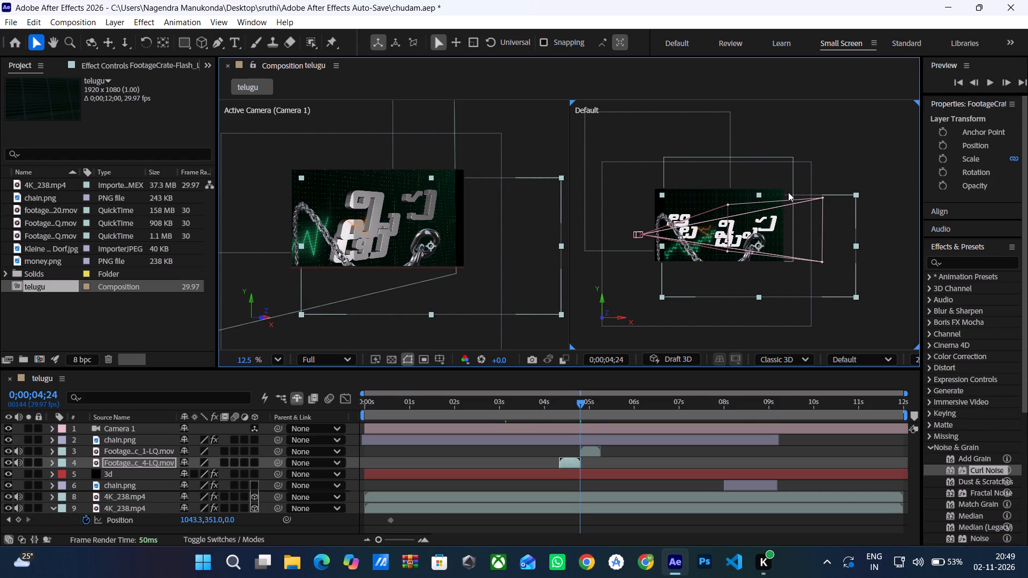
pyautogui.click(777, 179)
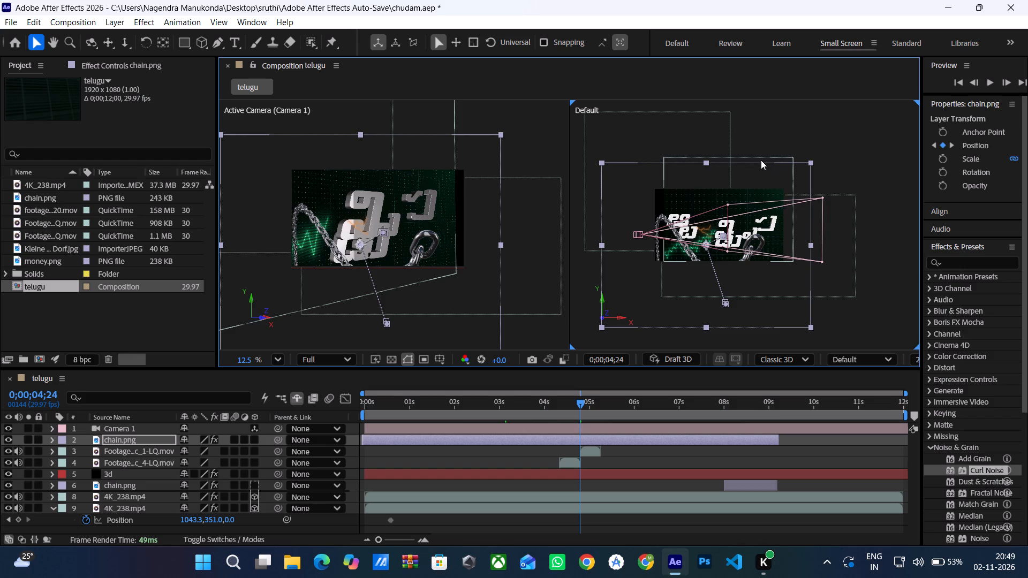
pyautogui.moveTo(761, 159); pyautogui.dragTo(769, 157)
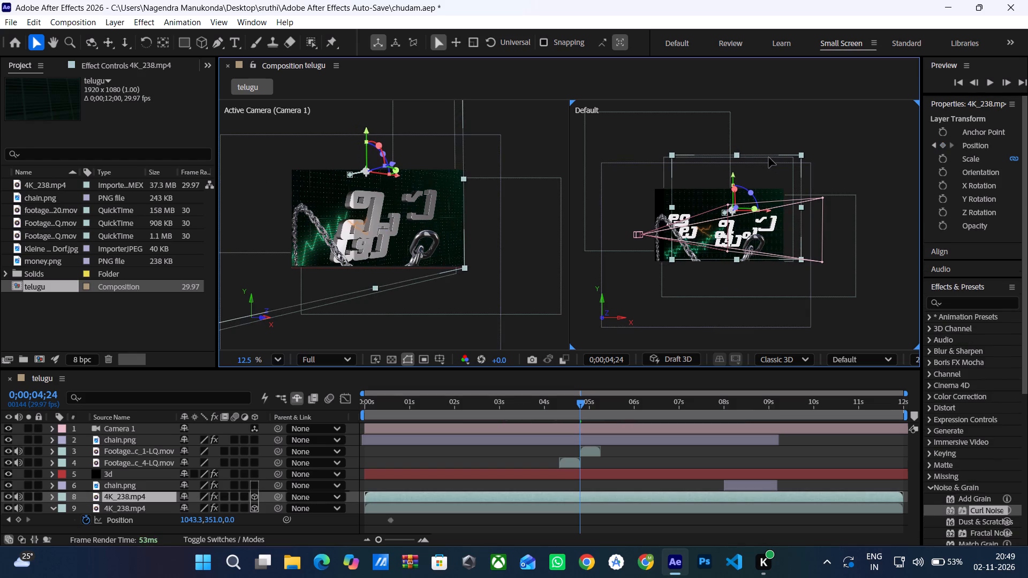
pyautogui.moveTo(769, 157); pyautogui.dragTo(772, 157)
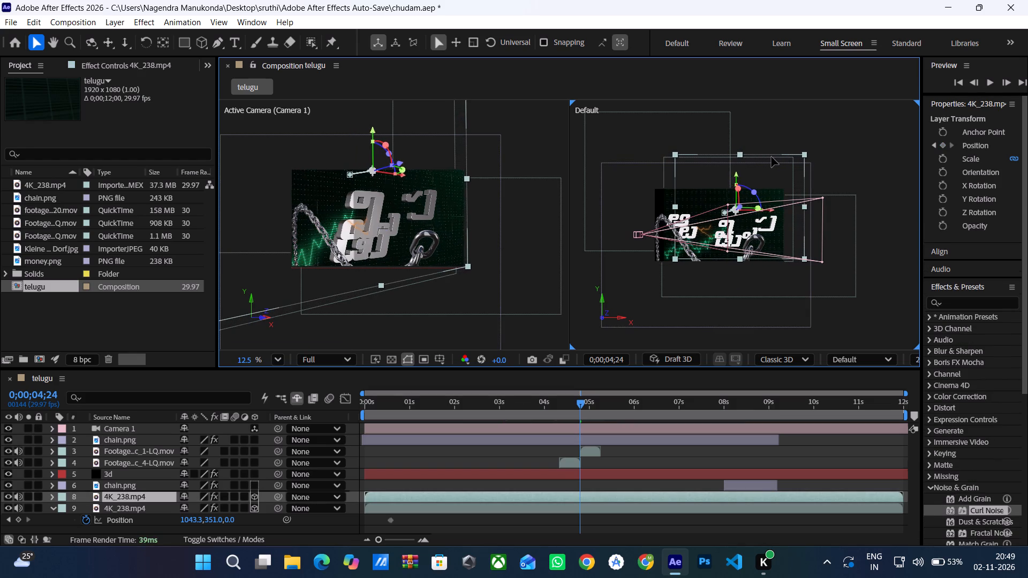
pyautogui.moveTo(772, 157); pyautogui.dragTo(768, 158)
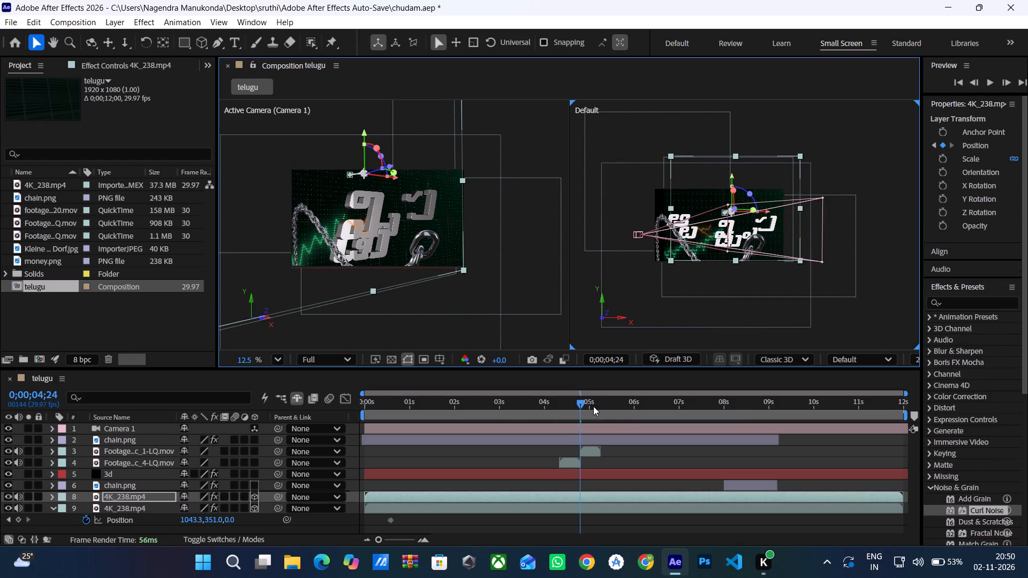
# Preview the telugu animation from 0;00;00;00 to review the chain and background placement.
pyautogui.moveTo(578, 400); pyautogui.dragTo(373, 433)
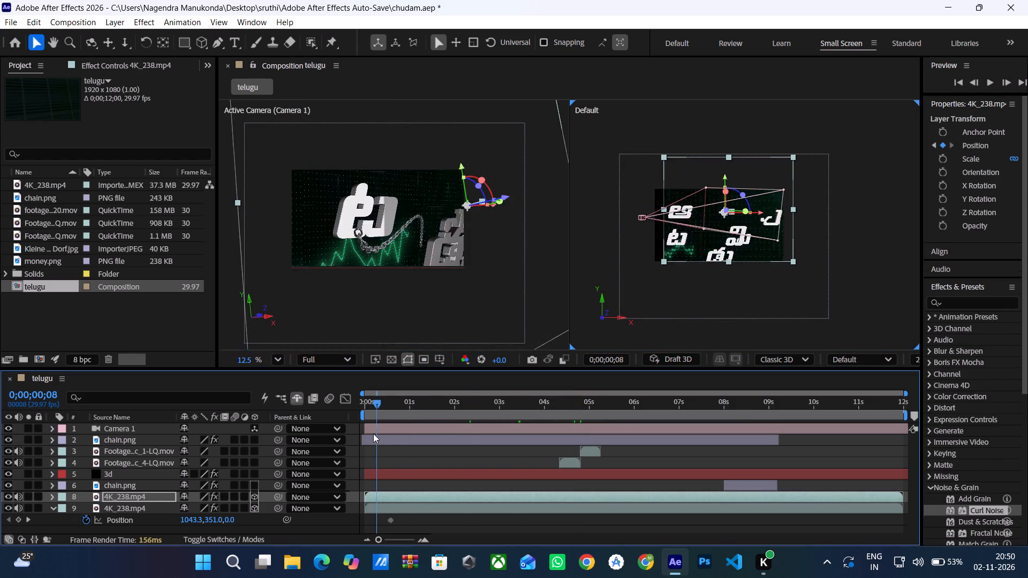
pyautogui.moveTo(373, 433); pyautogui.dragTo(242, 457)
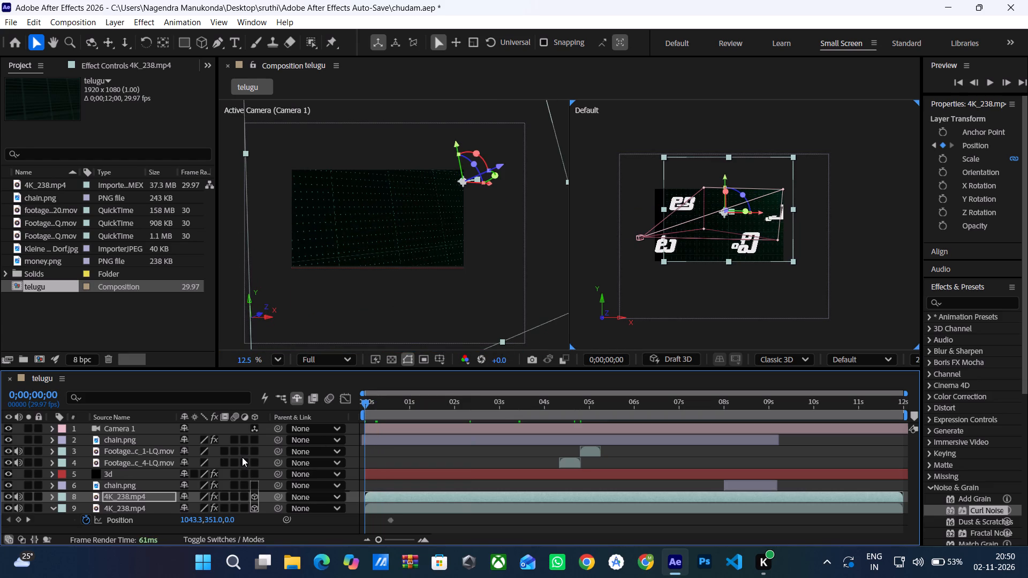
pyautogui.press('space')
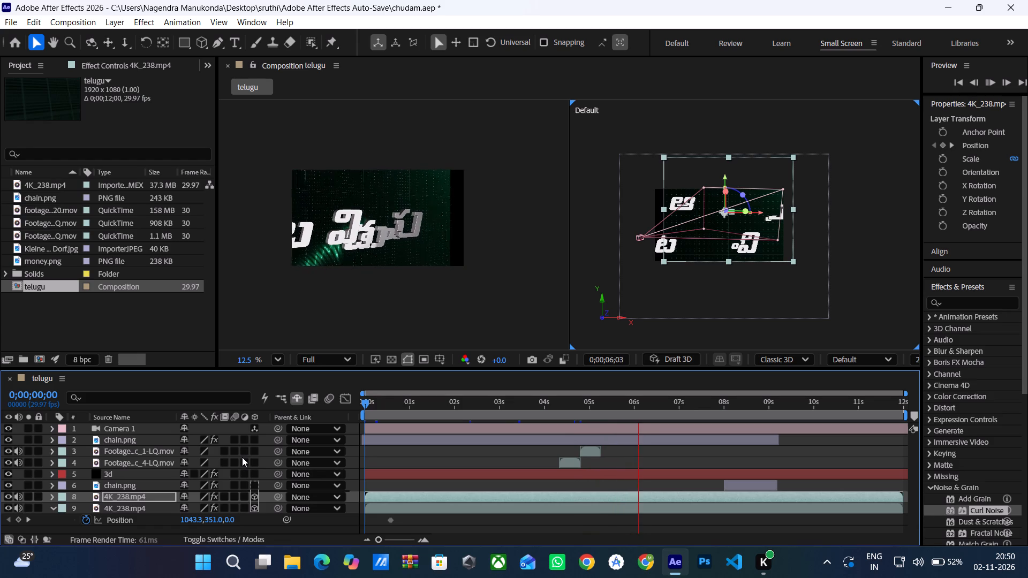
pyautogui.hscroll(1, 362, 462)
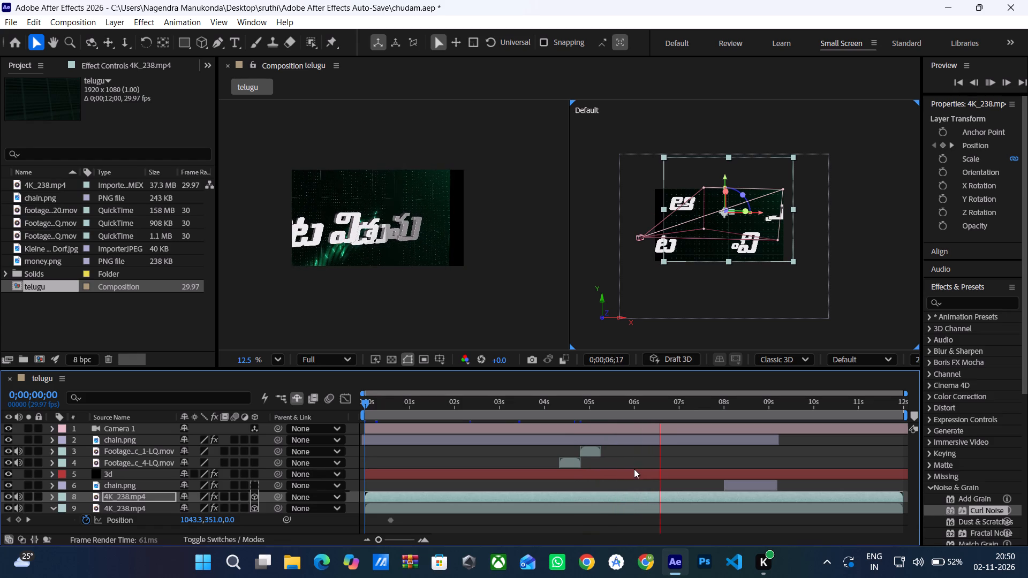
pyautogui.hscroll(1, 634, 469)
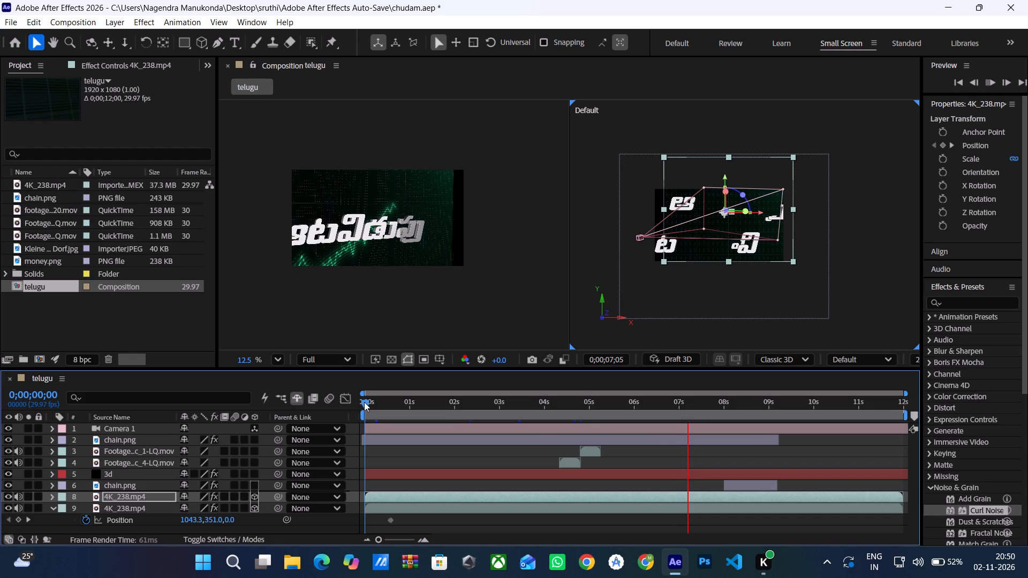
# Return to 0;00;04;24 and try to link the lower 4K_238.mp4 layer's Position to the duplicate layer above it.
pyautogui.moveTo(362, 401); pyautogui.dragTo(527, 433)
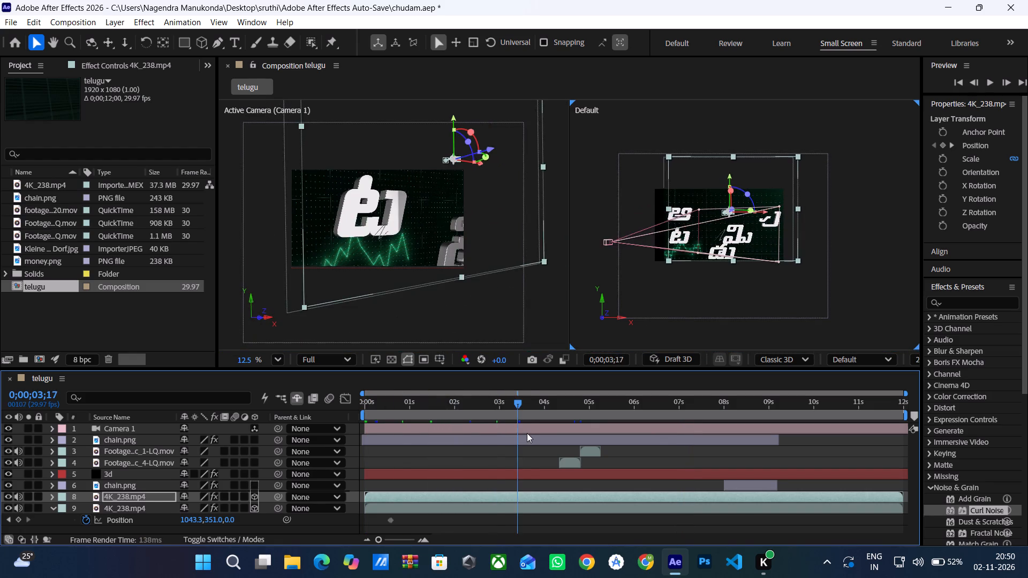
pyautogui.moveTo(527, 433); pyautogui.dragTo(598, 450)
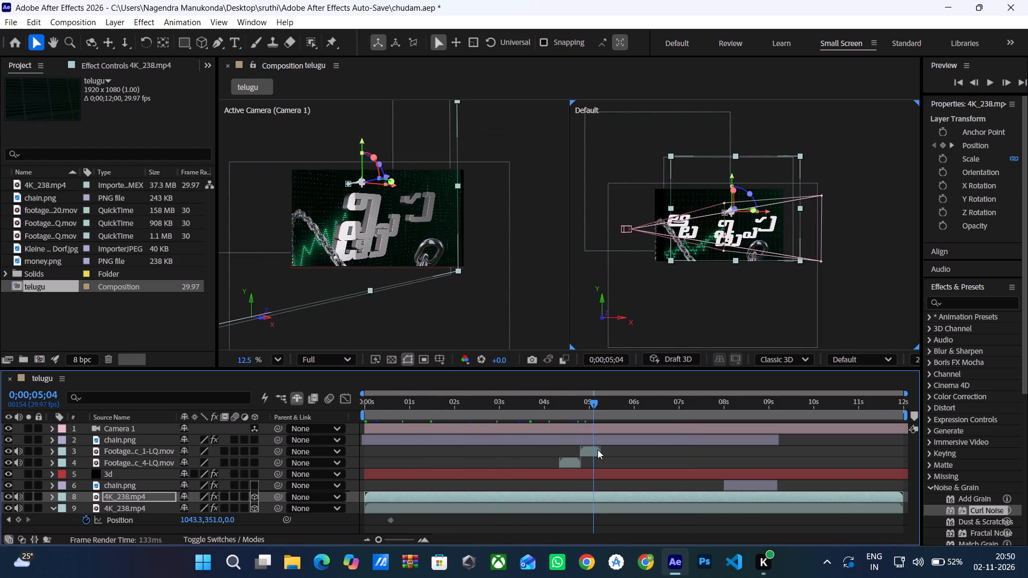
pyautogui.moveTo(598, 450); pyautogui.dragTo(580, 451)
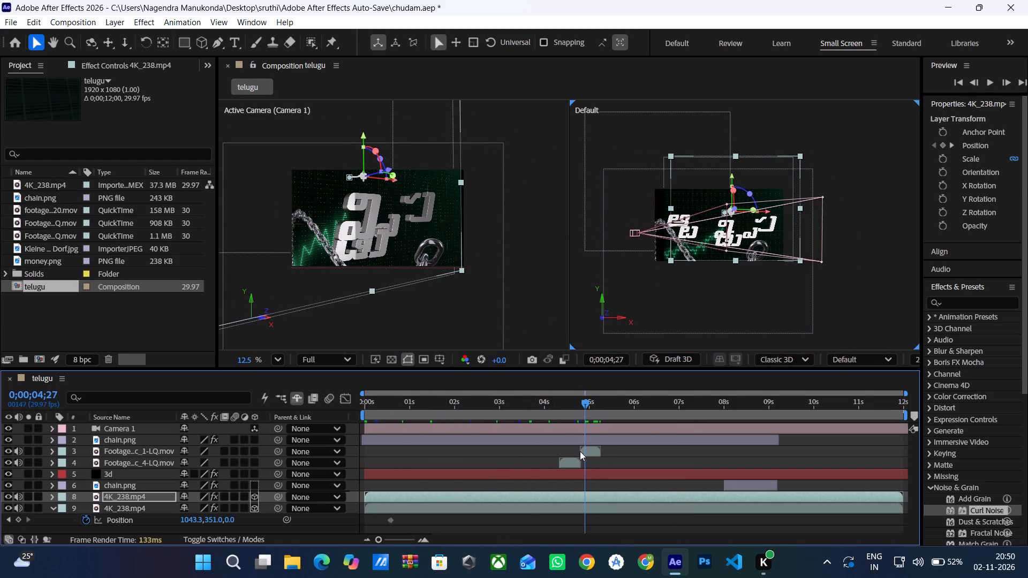
pyautogui.moveTo(580, 451); pyautogui.dragTo(579, 451)
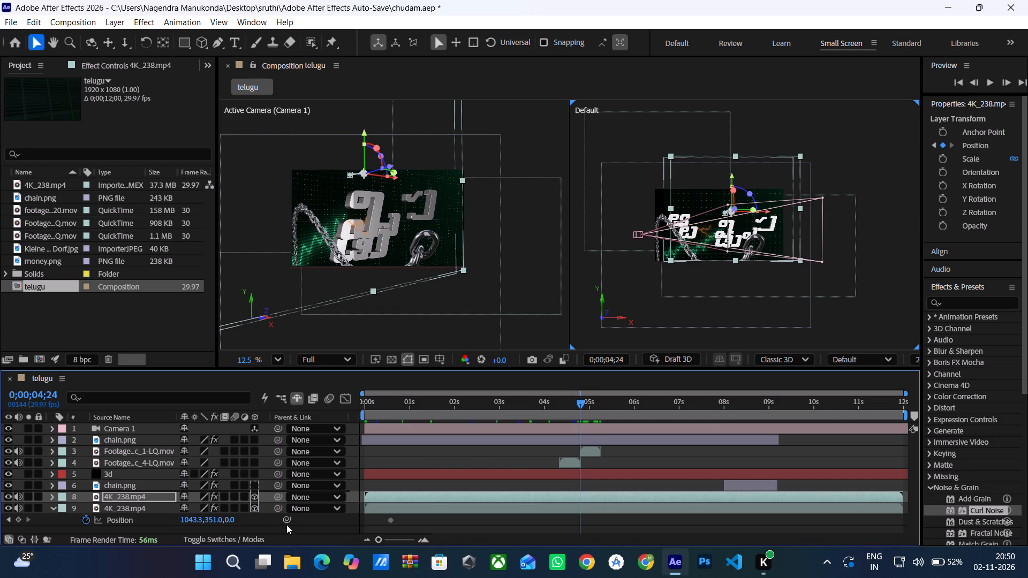
pyautogui.moveTo(284, 521); pyautogui.dragTo(254, 520)
pyautogui.moveTo(254, 520); pyautogui.dragTo(97, 497)
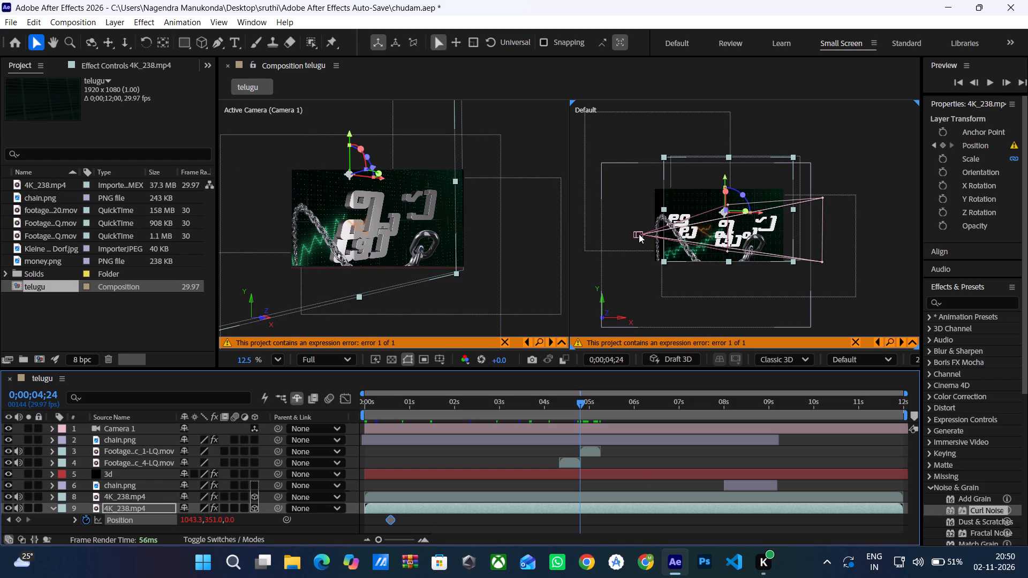
# At 0;00;04;24, move Camera 1 left and lower in the Default view, below the level of the title letters.
pyautogui.moveTo(638, 233); pyautogui.dragTo(641, 235)
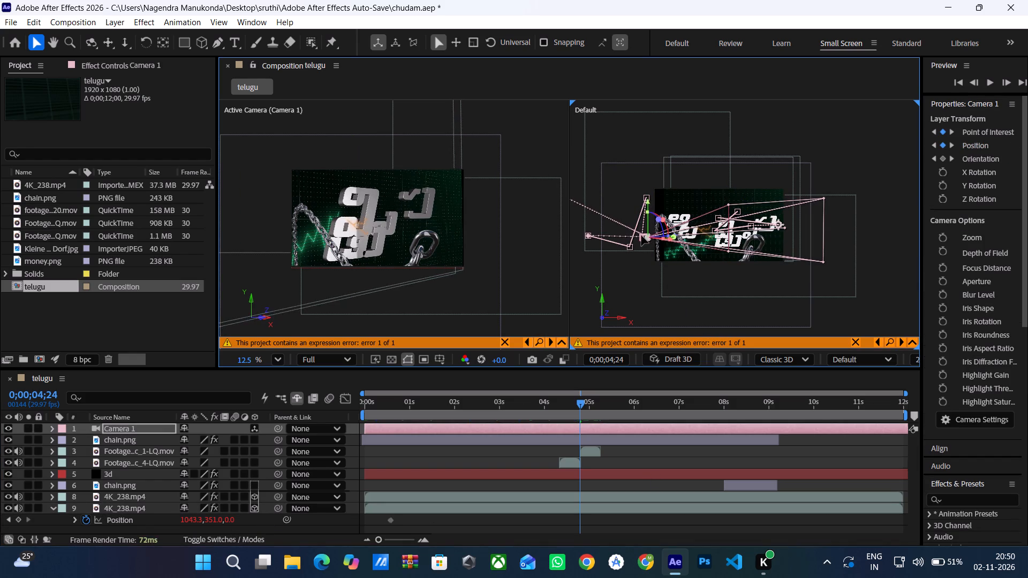
pyautogui.moveTo(641, 235); pyautogui.dragTo(622, 254)
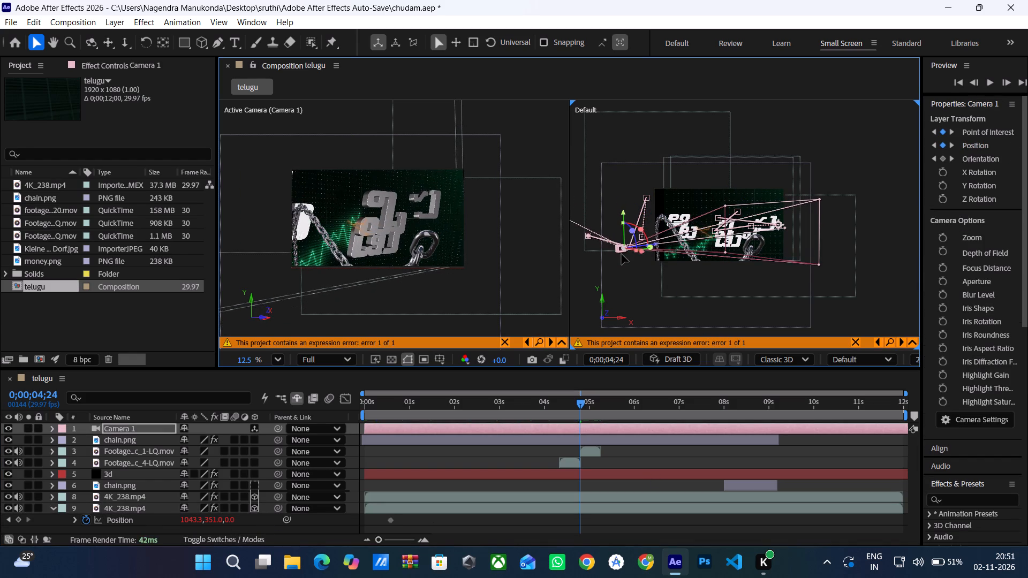
pyautogui.moveTo(622, 254); pyautogui.dragTo(621, 255)
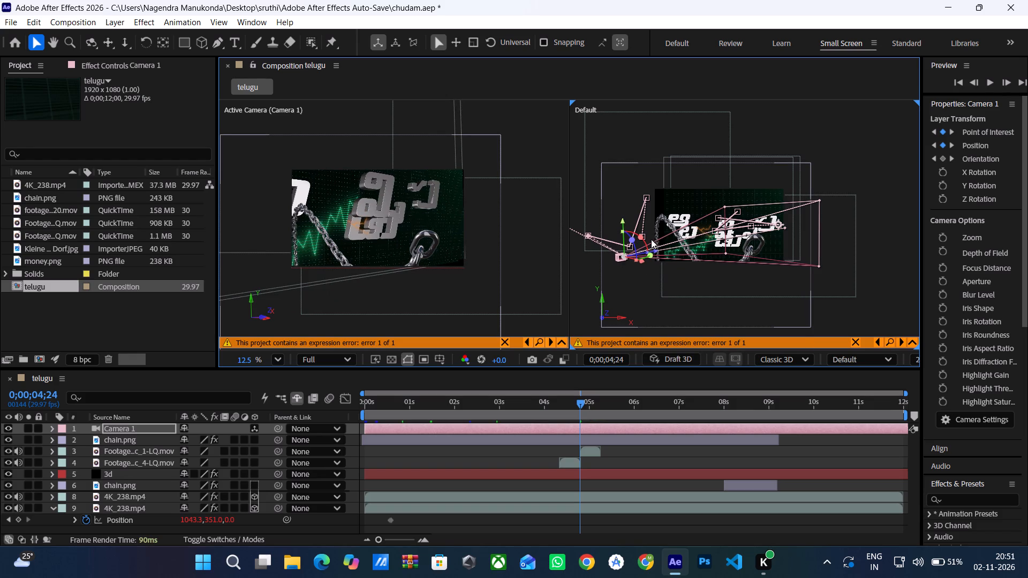
# Rotate Camera 1 slightly at 0;00;04;24, accepting the auto-orientation warning.
pyautogui.moveTo(641, 238); pyautogui.dragTo(635, 236)
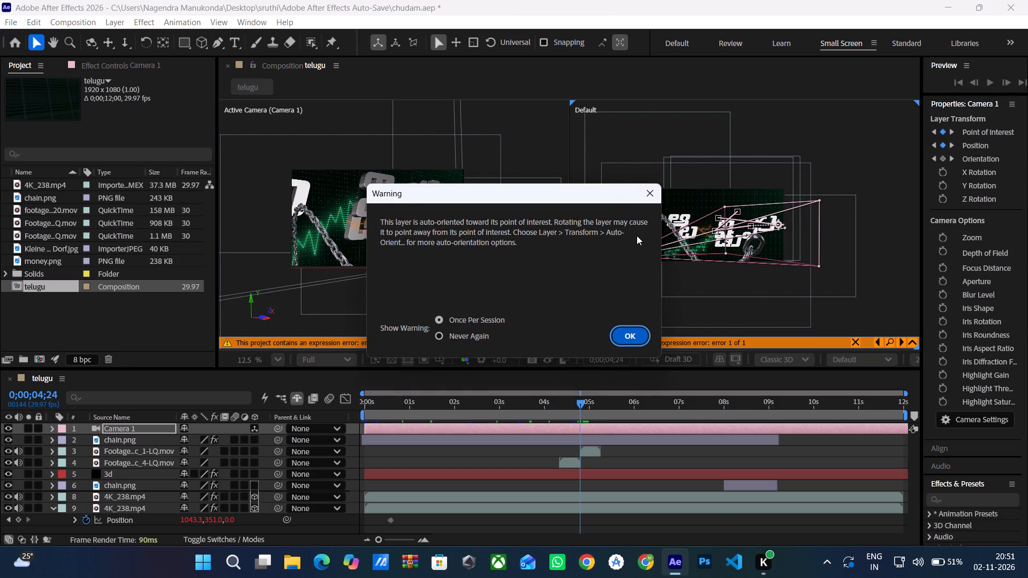
pyautogui.click(621, 336)
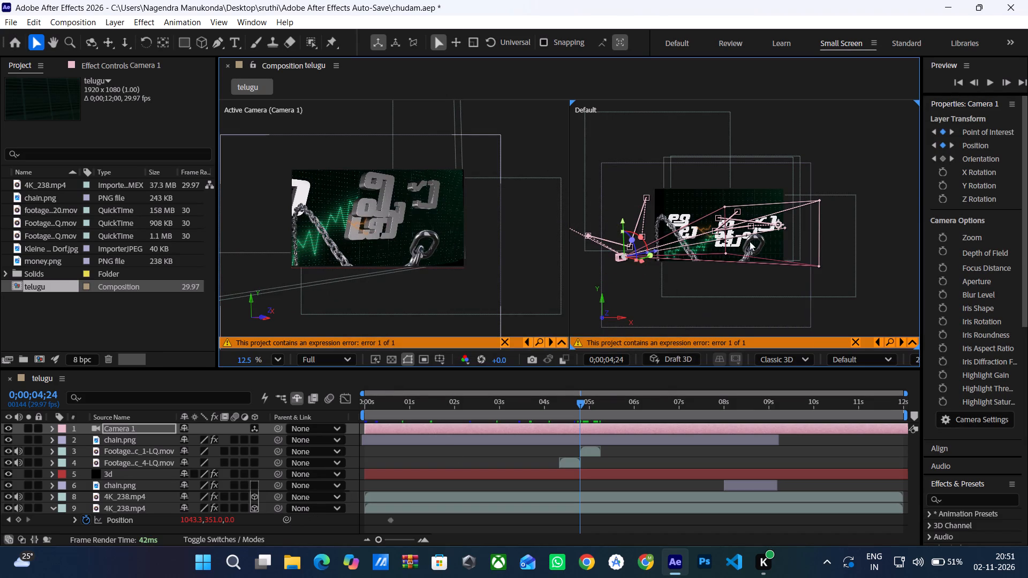
pyautogui.click(643, 242)
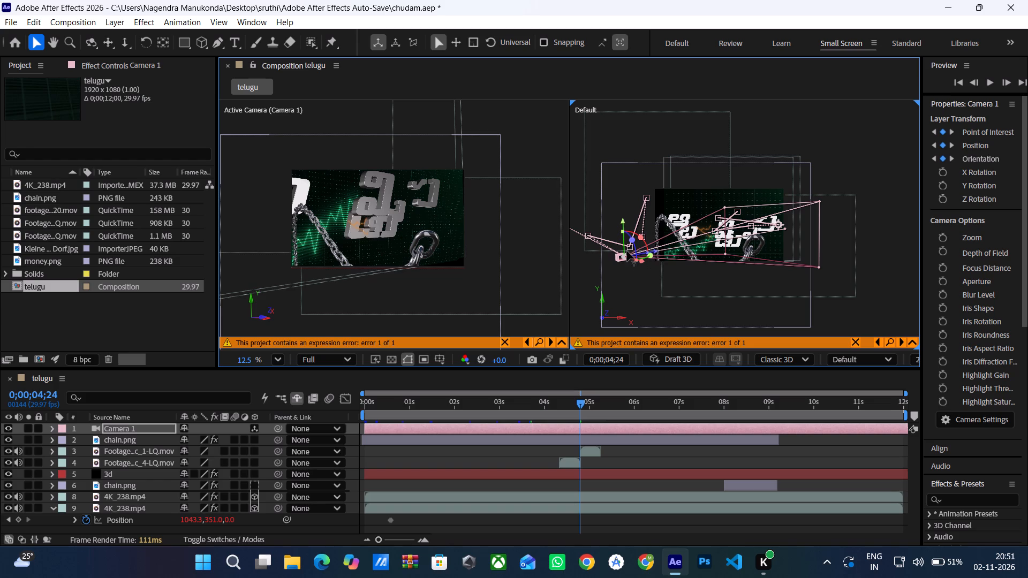
# Fine-tune Camera 1's position at 0;00;04;24 by moving it slightly right and up, closer to the title letters.
pyautogui.moveTo(637, 254); pyautogui.dragTo(636, 254)
pyautogui.moveTo(636, 254); pyautogui.dragTo(623, 255)
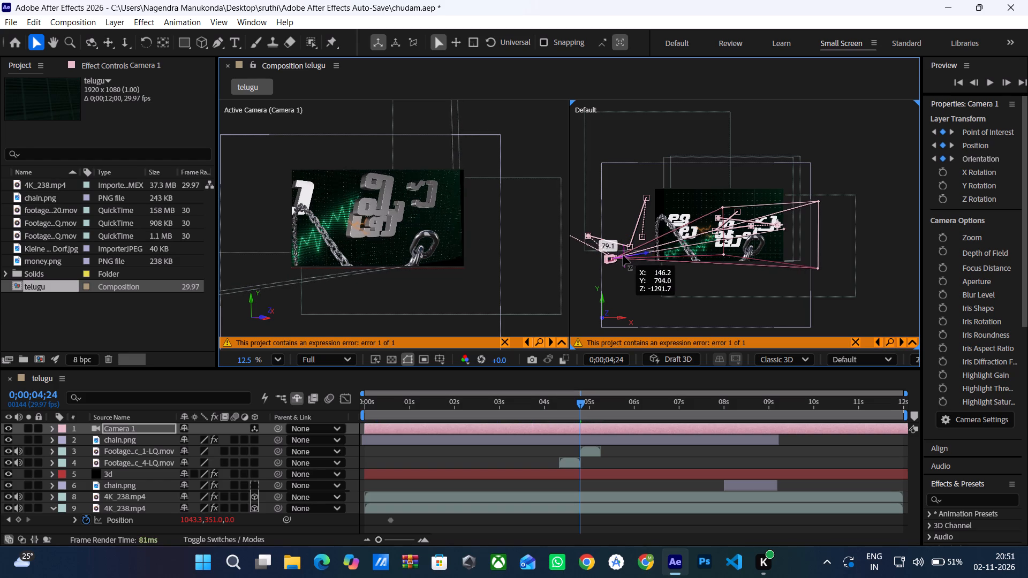
pyautogui.moveTo(623, 255); pyautogui.dragTo(637, 249)
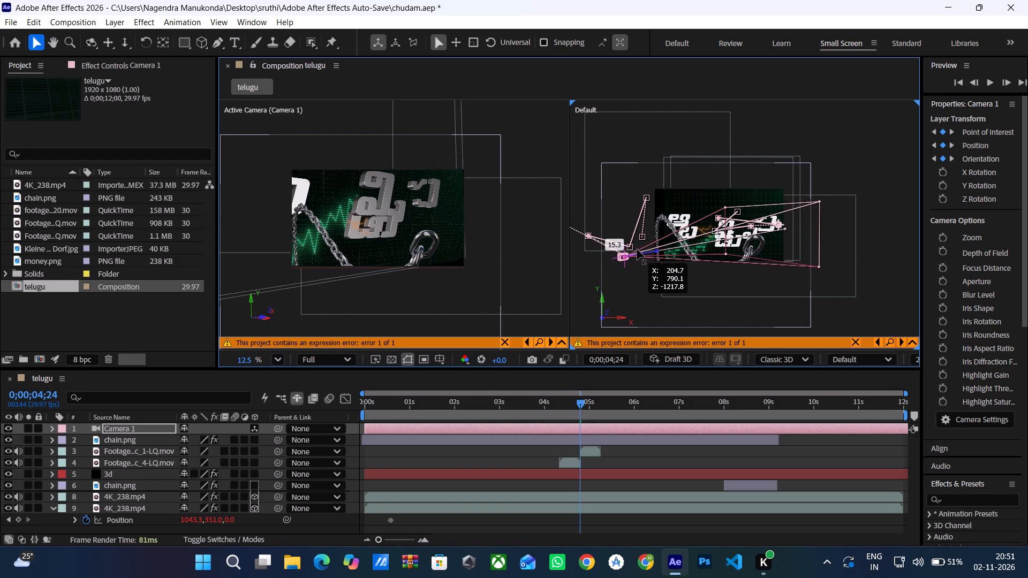
pyautogui.moveTo(637, 249); pyautogui.dragTo(643, 245)
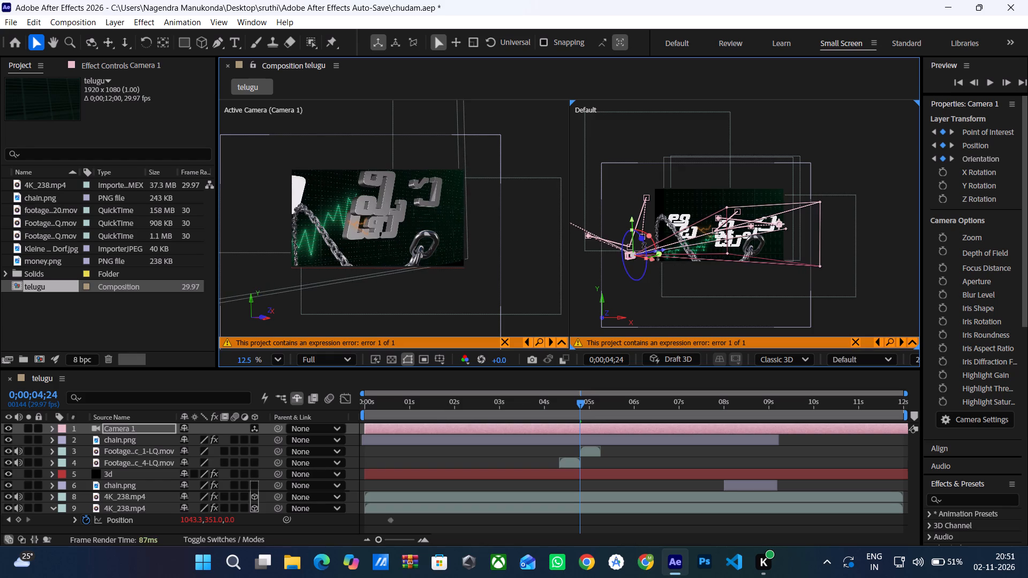
# At 0;00;04;24, tilt Camera 1 slightly upward and move it further left in the Default view, to about X 38, Y 792.
pyautogui.click(654, 247)
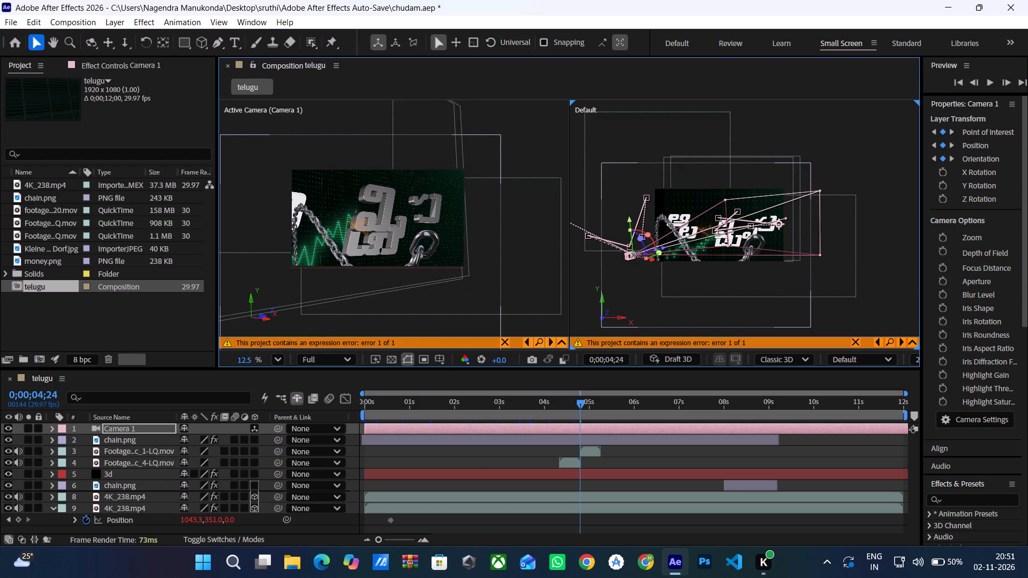
pyautogui.moveTo(631, 255); pyautogui.dragTo(624, 256)
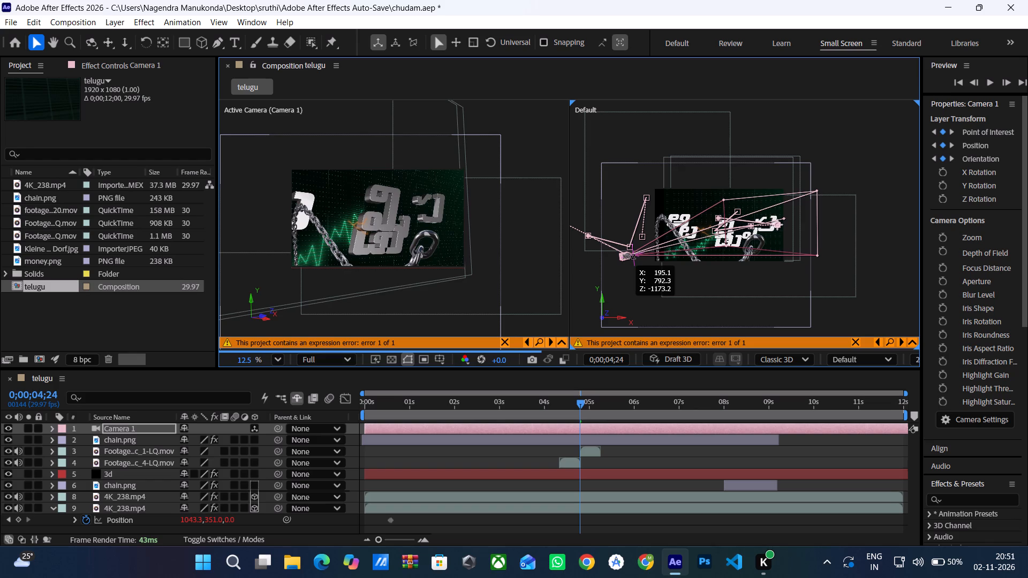
pyautogui.moveTo(624, 256); pyautogui.dragTo(613, 258)
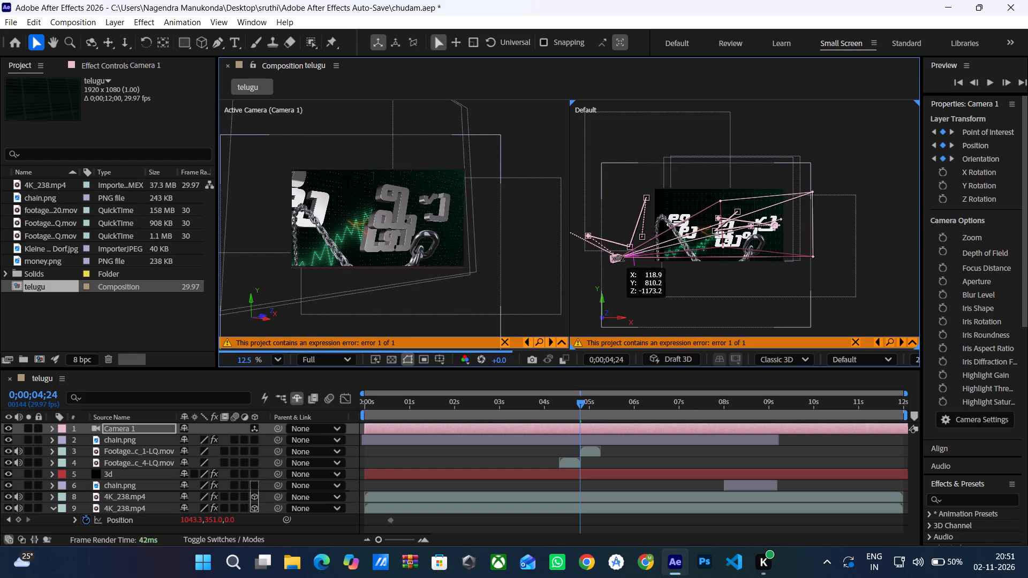
pyautogui.moveTo(613, 258); pyautogui.dragTo(606, 256)
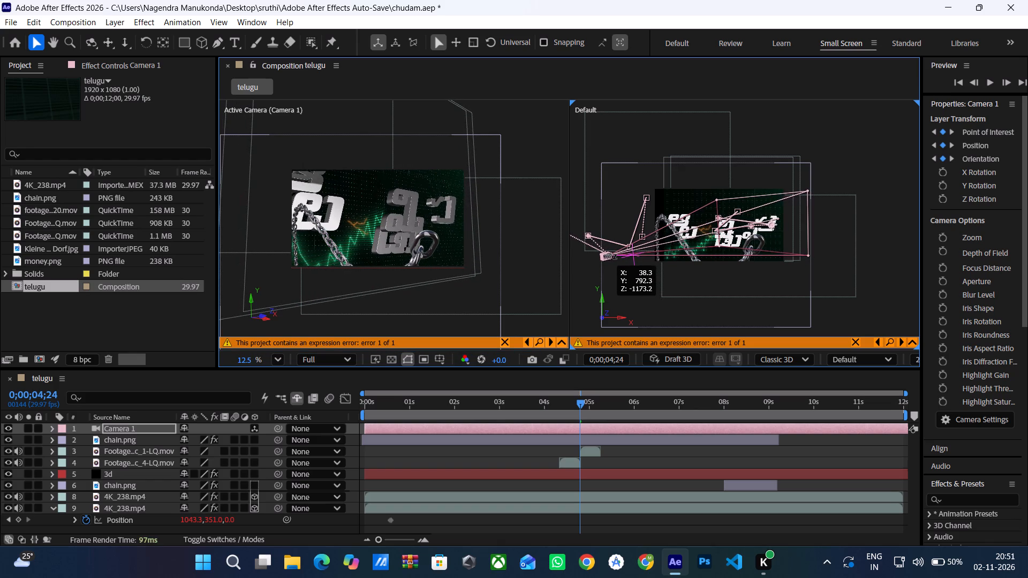
pyautogui.moveTo(606, 256); pyautogui.dragTo(604, 256)
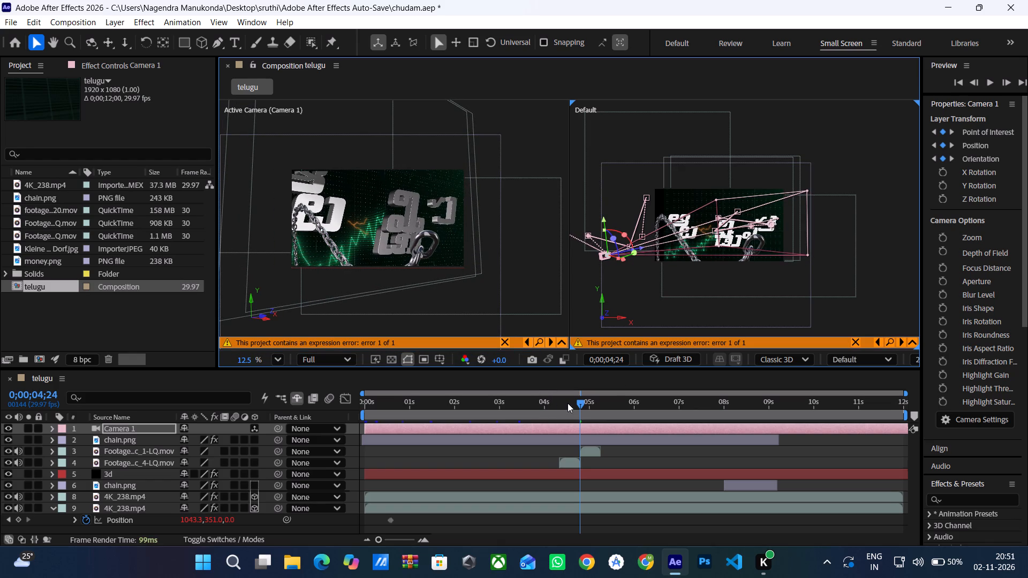
# Scrub from 0;00;04;24 to about 0;00;10;23, and preview the composition from the start to check the camera animation.
pyautogui.moveTo(578, 402); pyautogui.dragTo(622, 401)
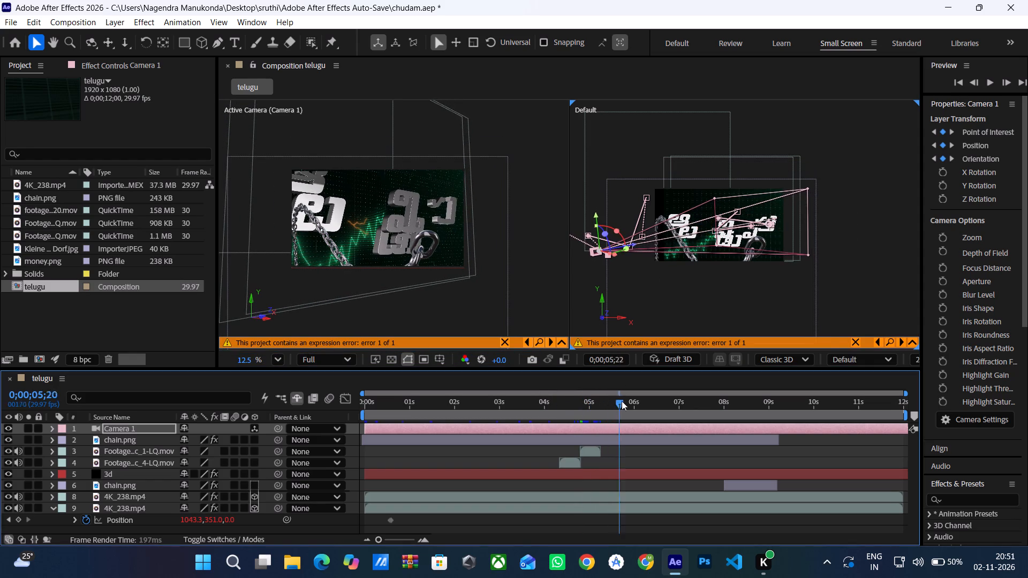
pyautogui.moveTo(622, 401); pyautogui.dragTo(684, 408)
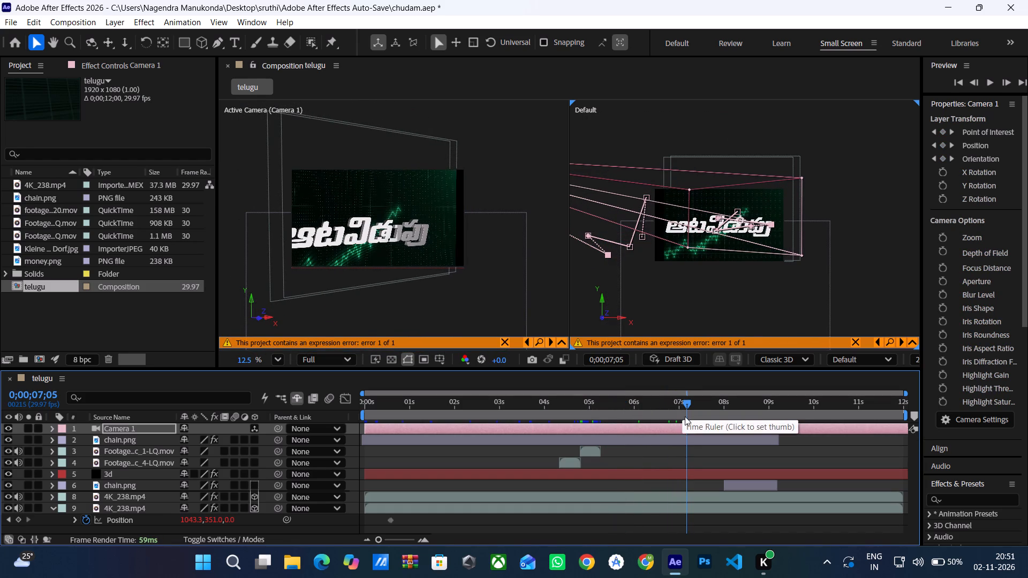
pyautogui.moveTo(686, 404); pyautogui.dragTo(836, 427)
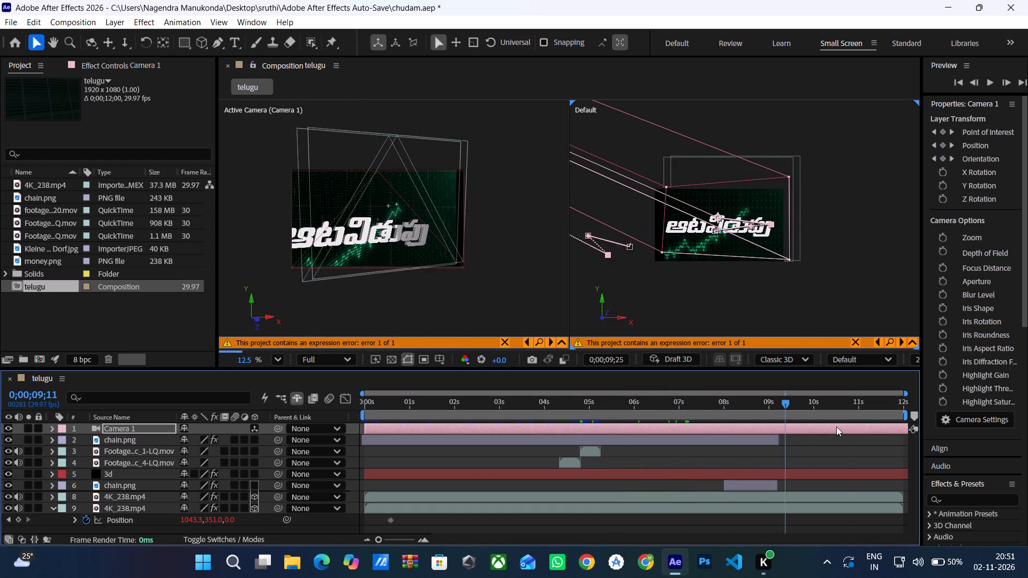
pyautogui.moveTo(836, 427); pyautogui.dragTo(848, 428)
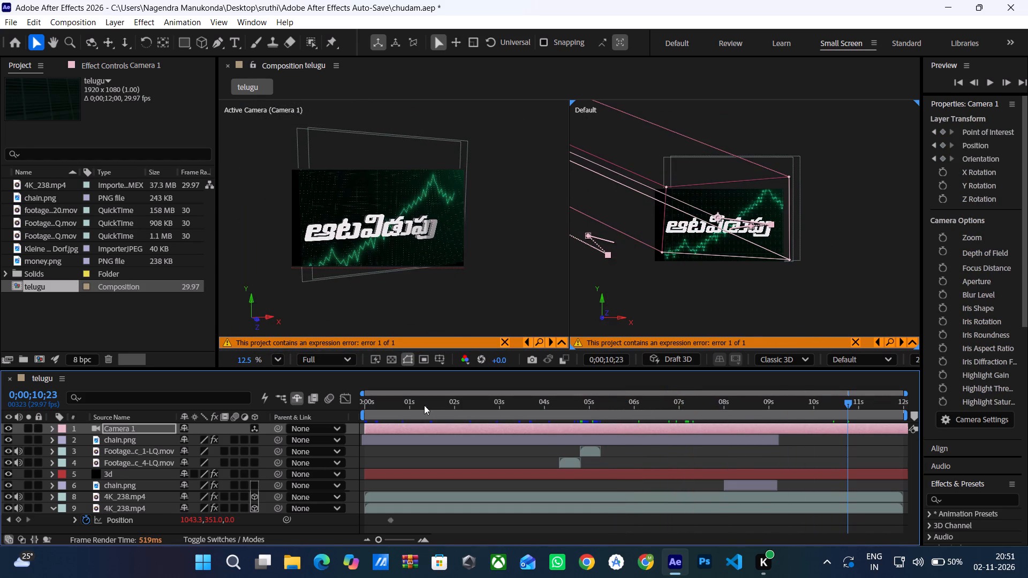
pyautogui.click(367, 396)
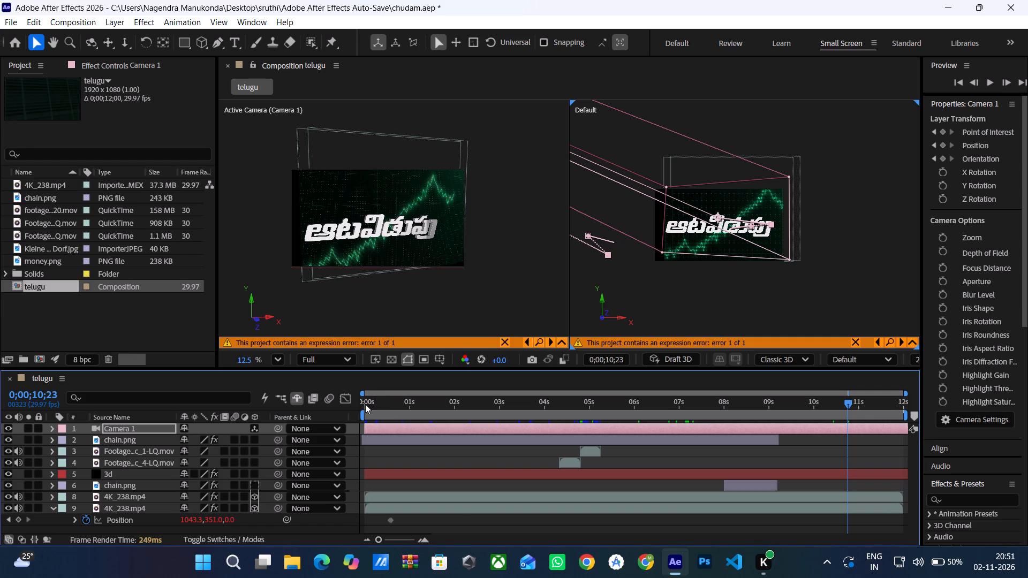
pyautogui.click(365, 404)
pyautogui.click(365, 404)
pyautogui.press('space')
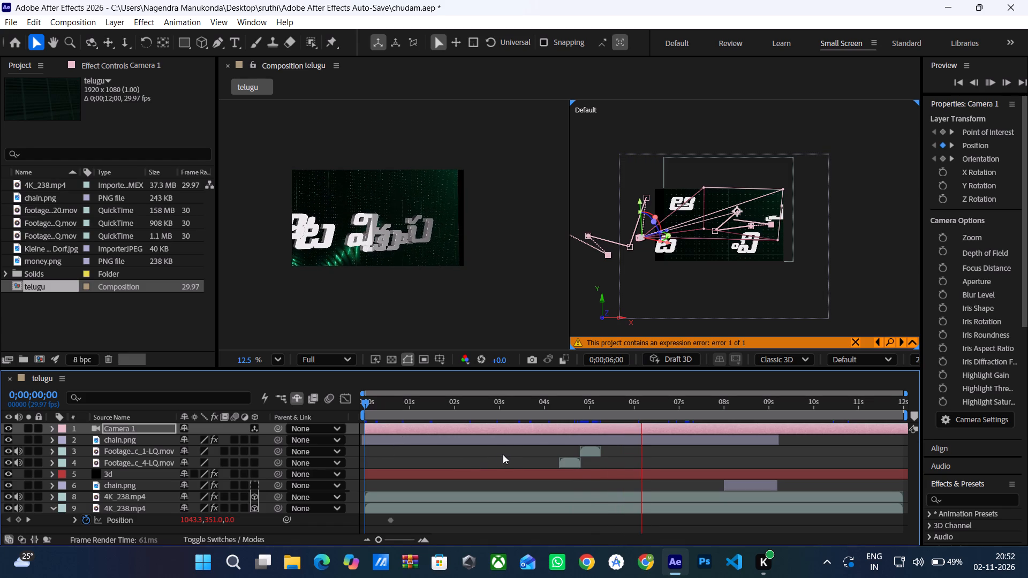
# Move the lower 4K_238.mp4 layer's Position keyframe to about 5.5 seconds and preview the animation from near the start.
pyautogui.moveTo(386, 521); pyautogui.dragTo(391, 521)
pyautogui.click(391, 521)
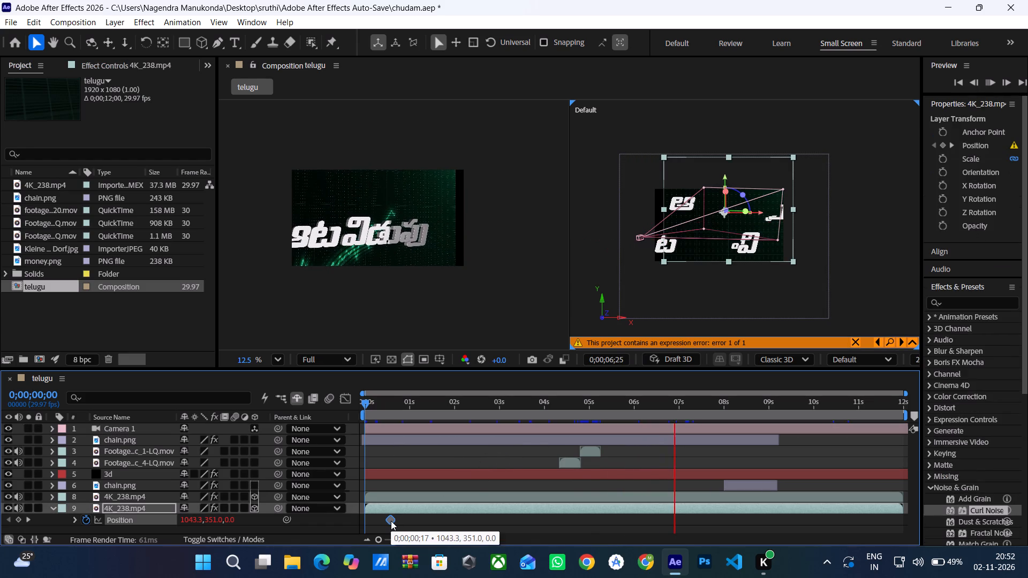
pyautogui.moveTo(391, 521); pyautogui.dragTo(475, 520)
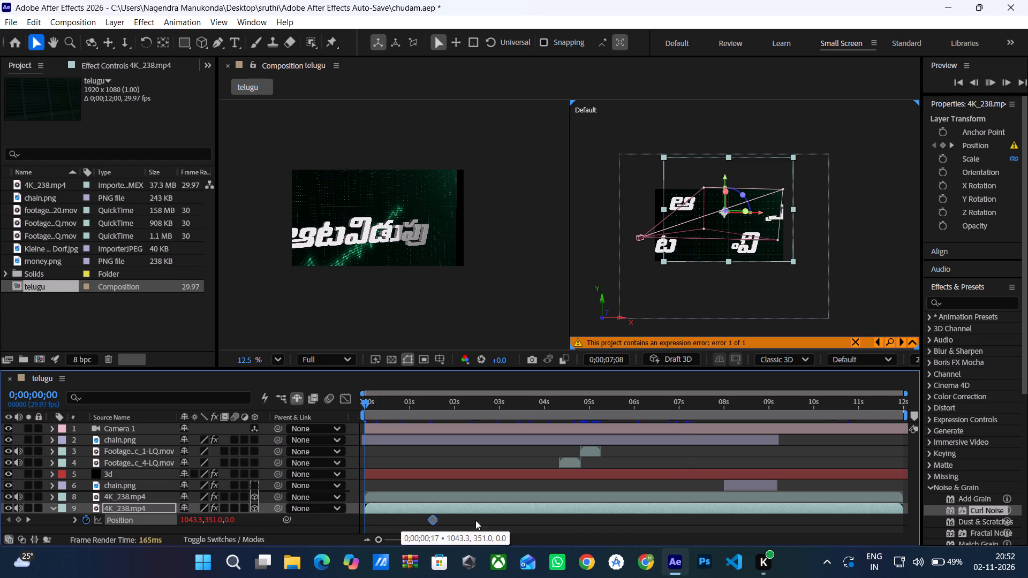
pyautogui.moveTo(475, 520); pyautogui.dragTo(614, 535)
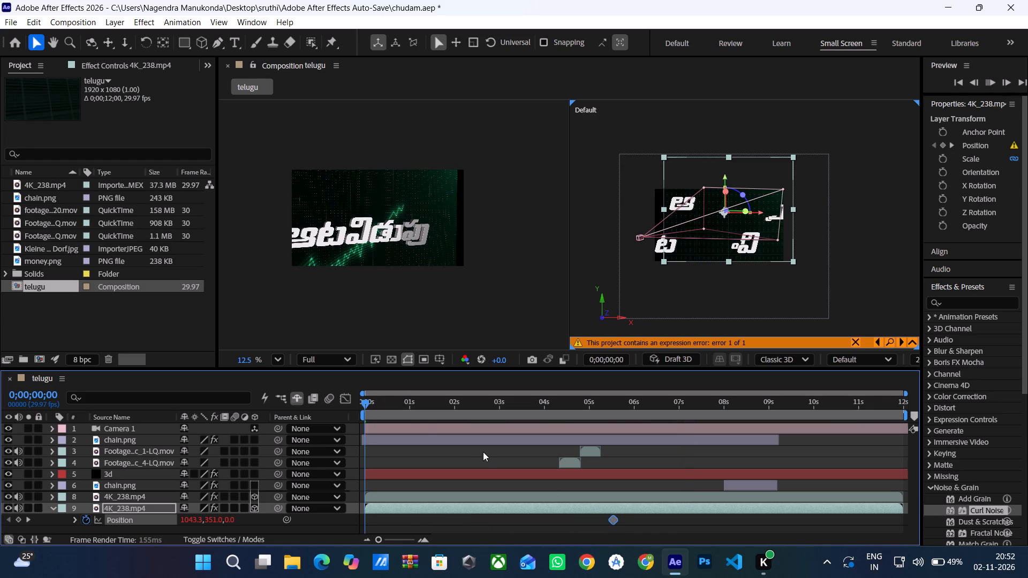
pyautogui.press('space')
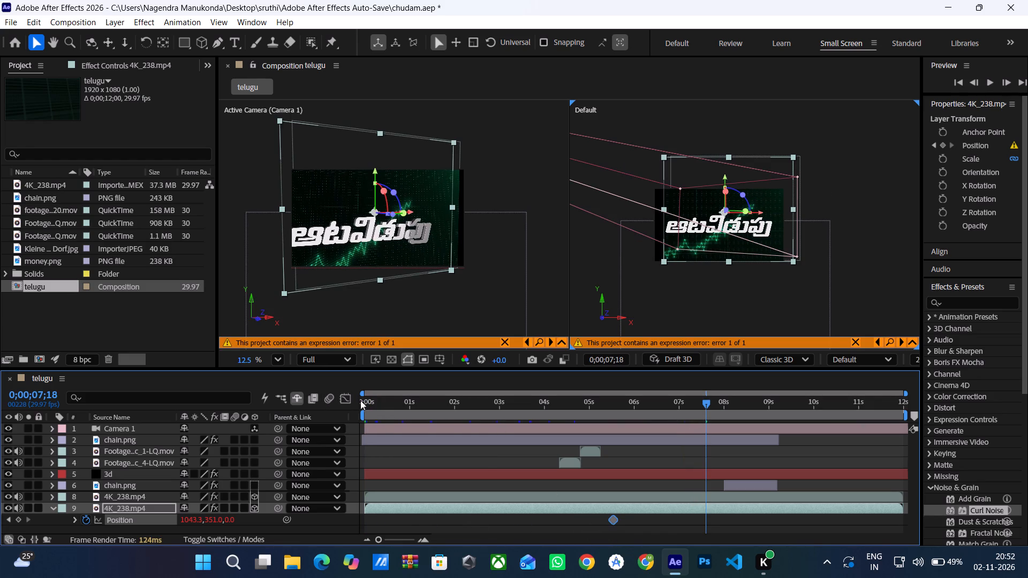
pyautogui.click(368, 401)
pyautogui.press('space')
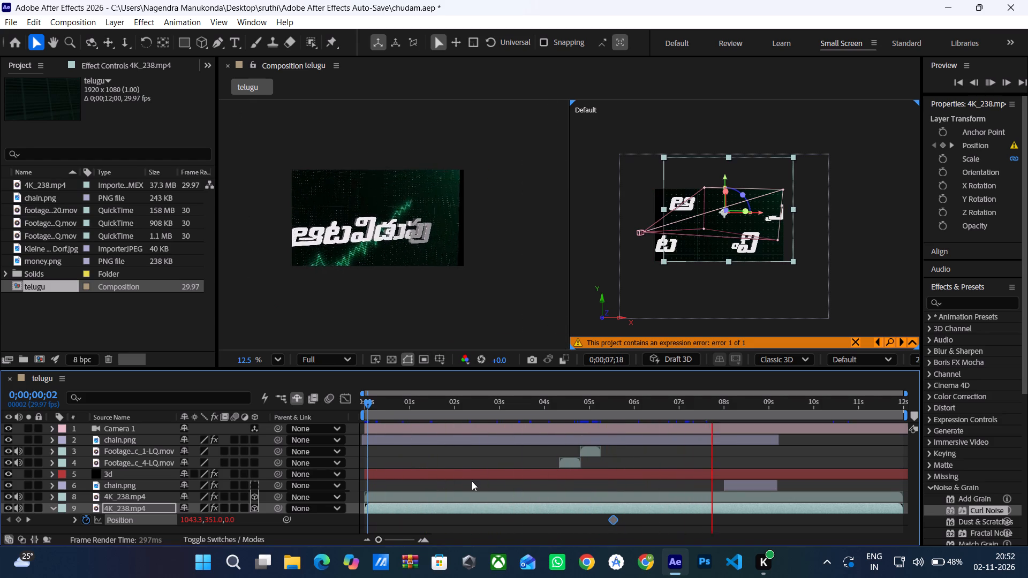
pyautogui.hscroll(1, 472, 481)
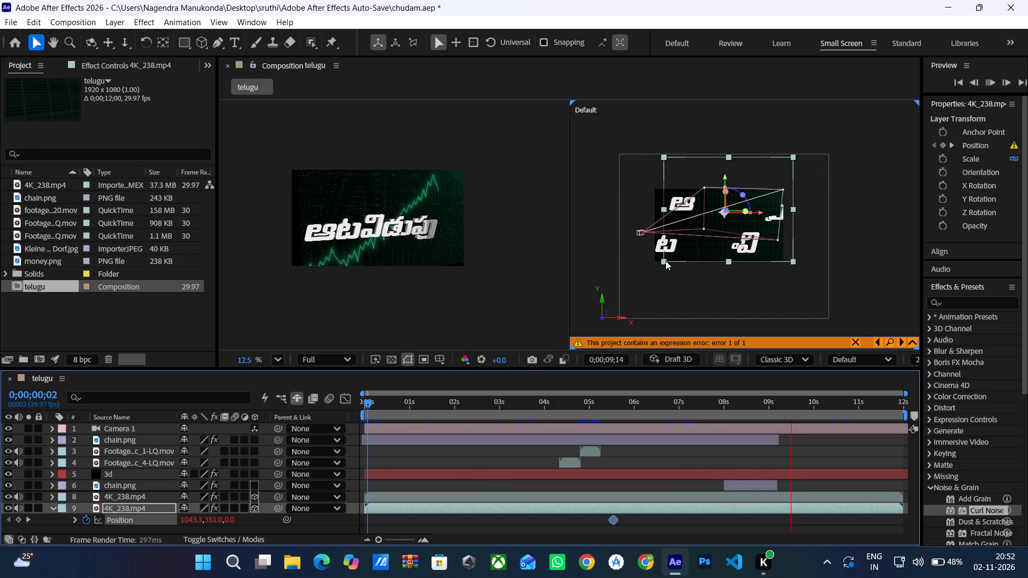
# Enlarge the lower 4K_238.mp4 background from its corner in the Default view, and replay the composition from 0;00;00;00.
pyautogui.moveTo(666, 261); pyautogui.dragTo(647, 271)
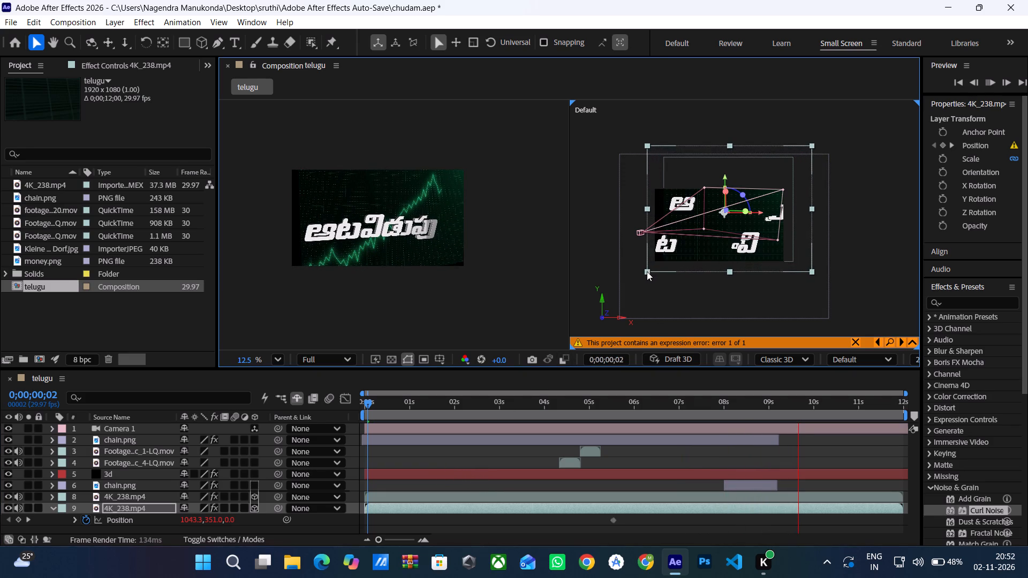
pyautogui.moveTo(647, 271); pyautogui.dragTo(642, 273)
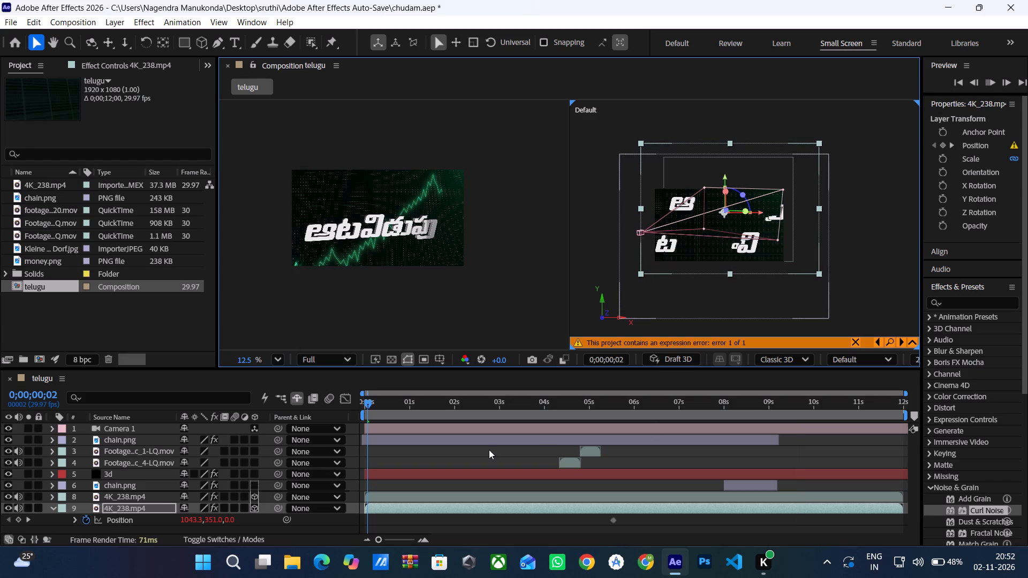
pyautogui.moveTo(366, 400); pyautogui.dragTo(397, 413)
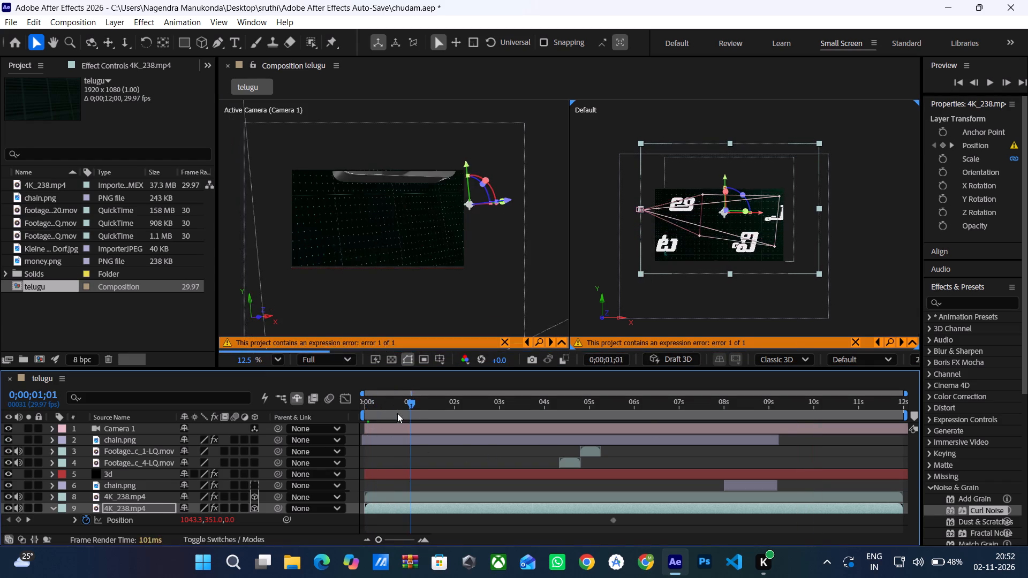
pyautogui.moveTo(397, 413); pyautogui.dragTo(297, 430)
pyautogui.press('space')
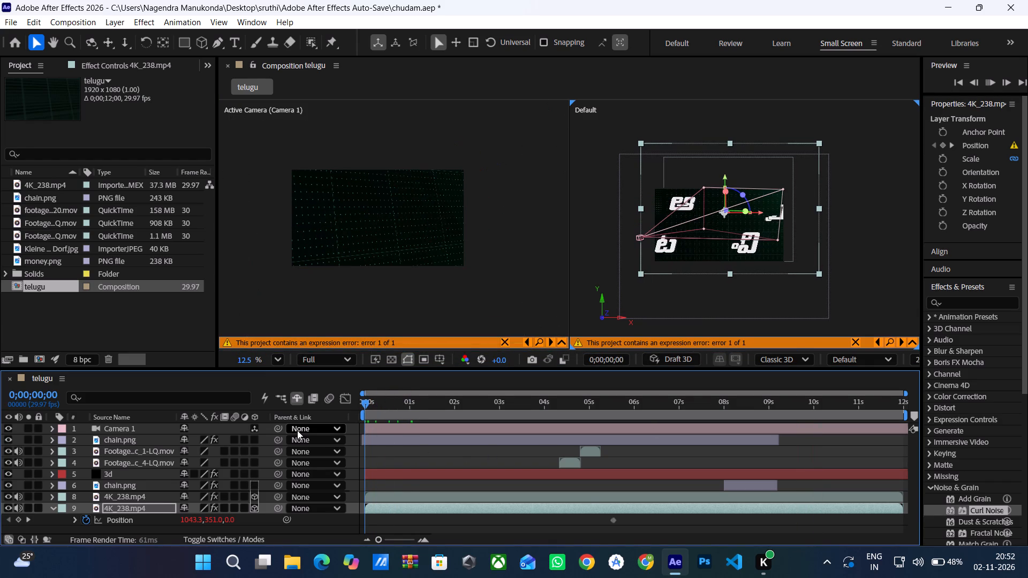
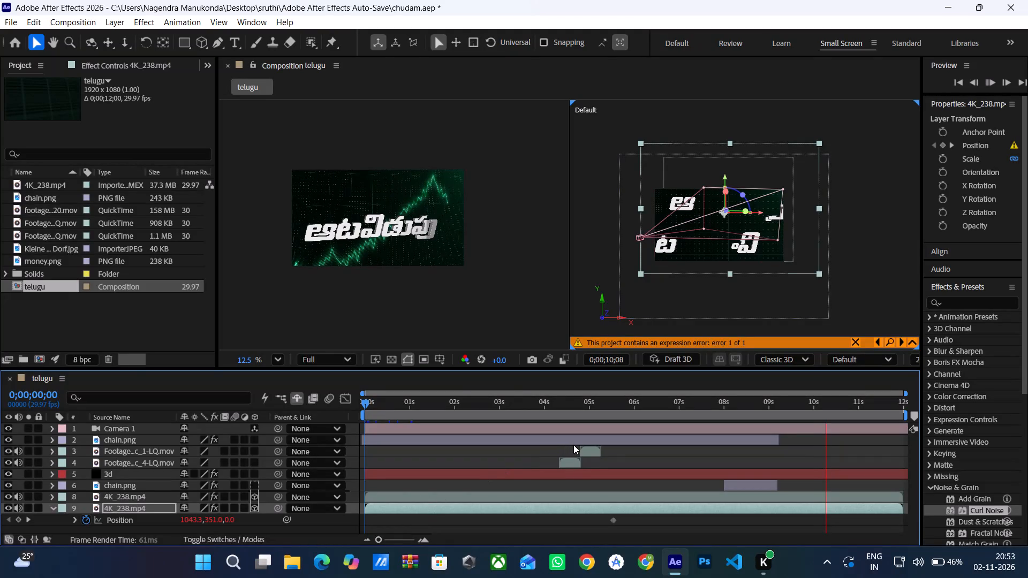
# Switch the composition viewer to a single Active Camera view and collapse the lower 4K_238.mp4 layer's properties, leaving nothing selected.
pyautogui.click(914, 361)
pyautogui.click(915, 383)
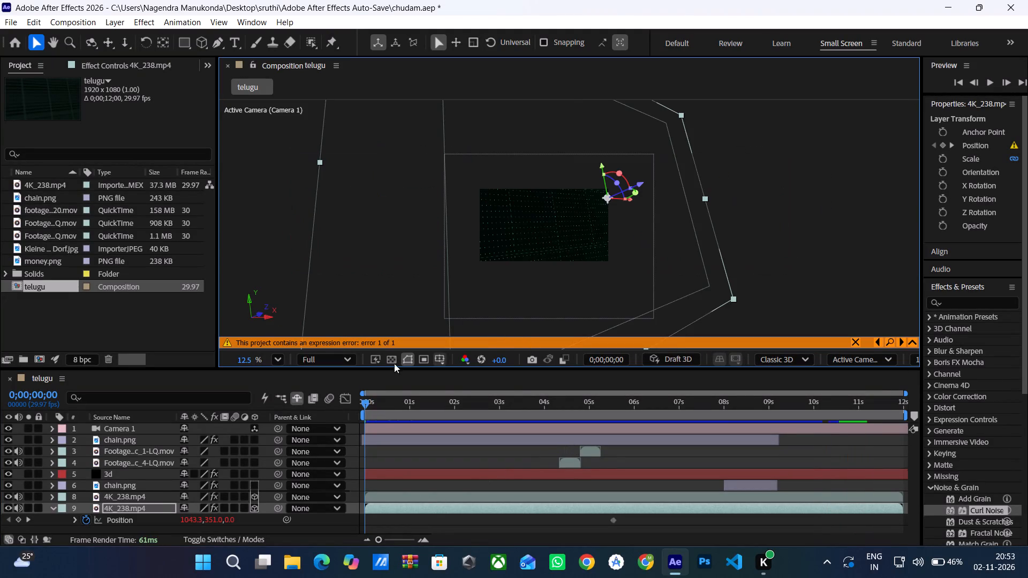
pyautogui.click(50, 506)
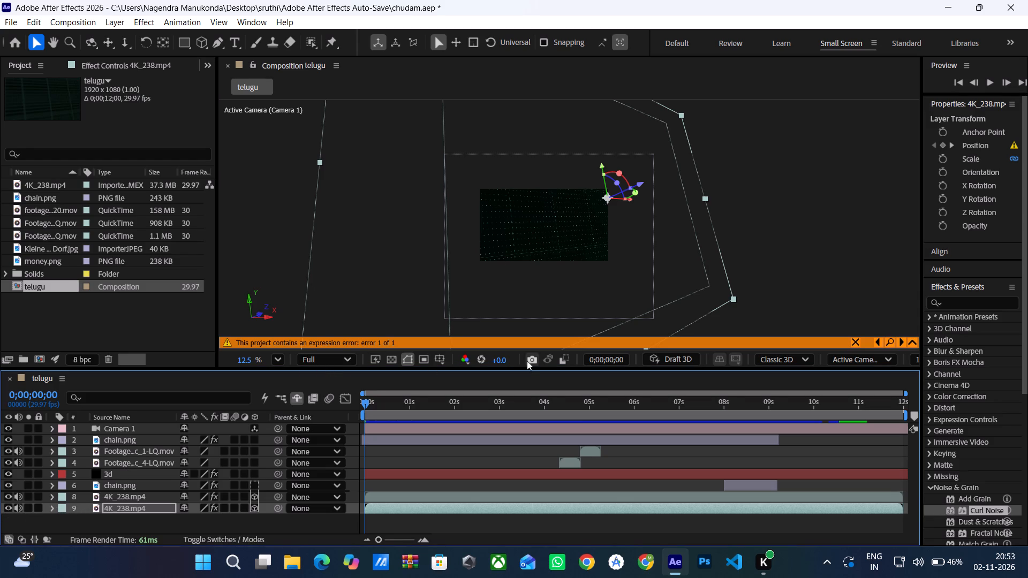
pyautogui.click(761, 249)
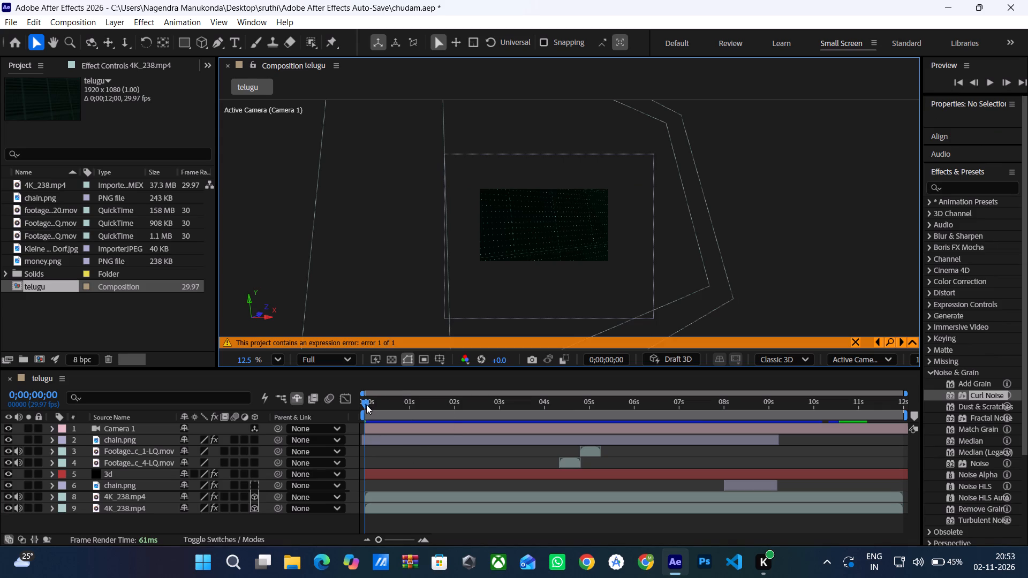
# Select the Camera 1 layer and preview the composition from 0;00;00;00 in the single view.
pyautogui.moveTo(367, 405); pyautogui.dragTo(299, 419)
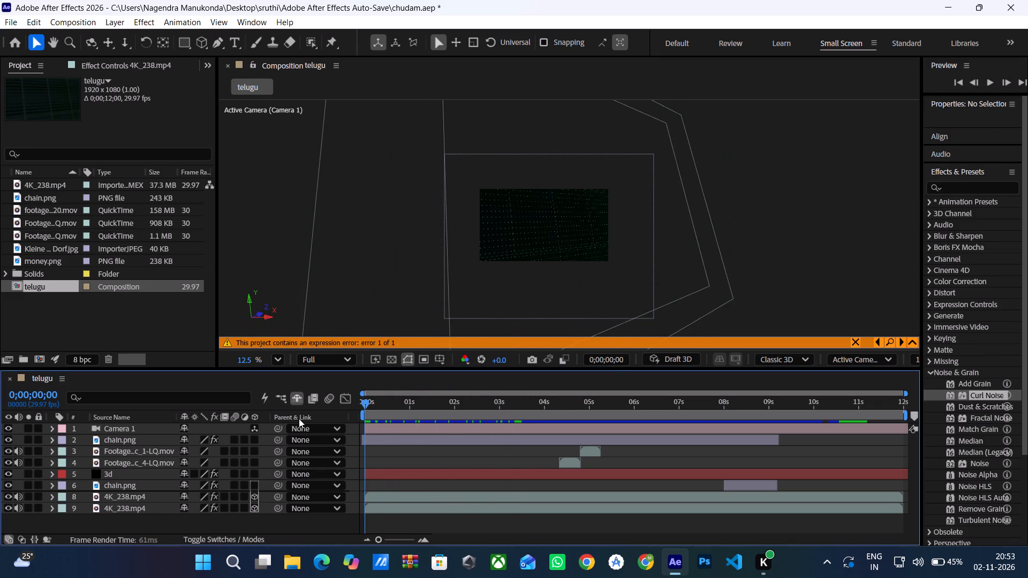
pyautogui.moveTo(299, 419); pyautogui.dragTo(296, 419)
pyautogui.click(124, 431)
pyautogui.click(124, 431)
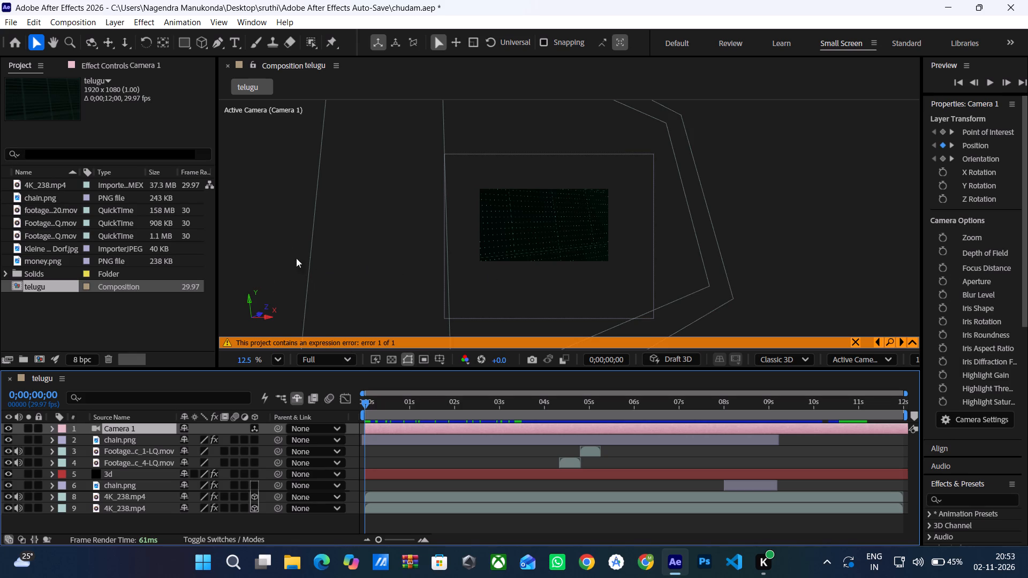
pyautogui.press('space')
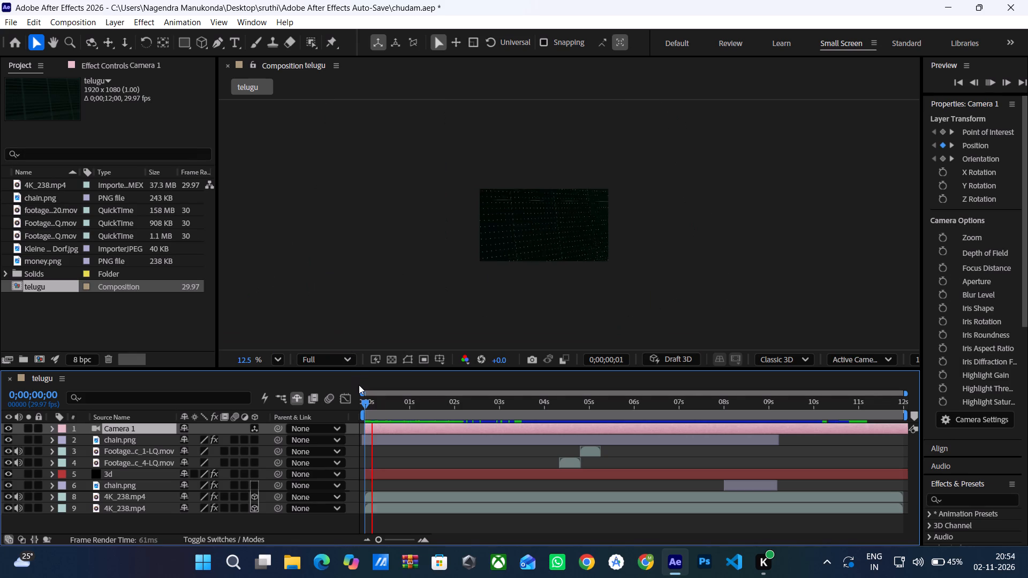
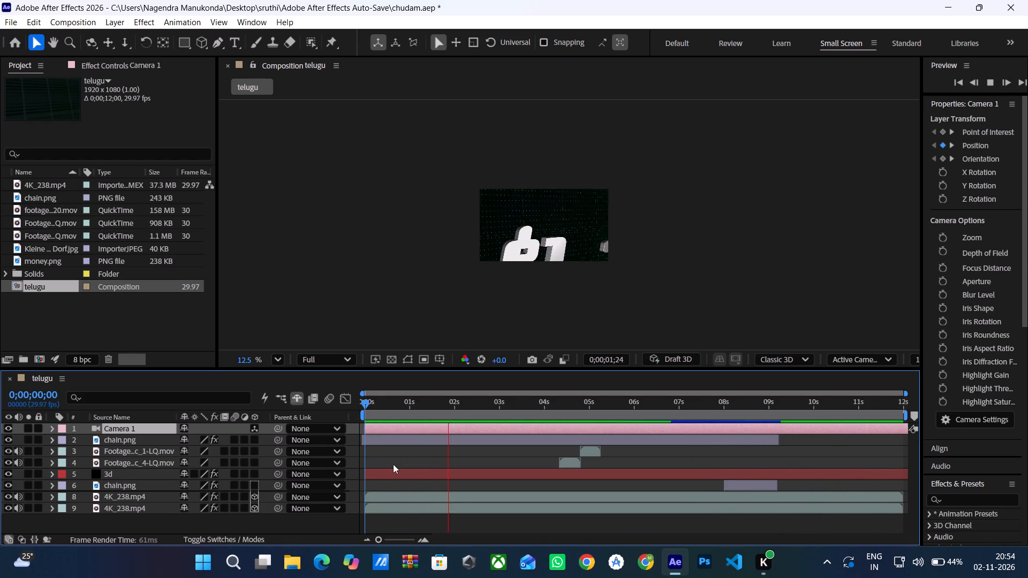
# Select the 3d layer and switch to the Effects workspace.
pyautogui.click(134, 473)
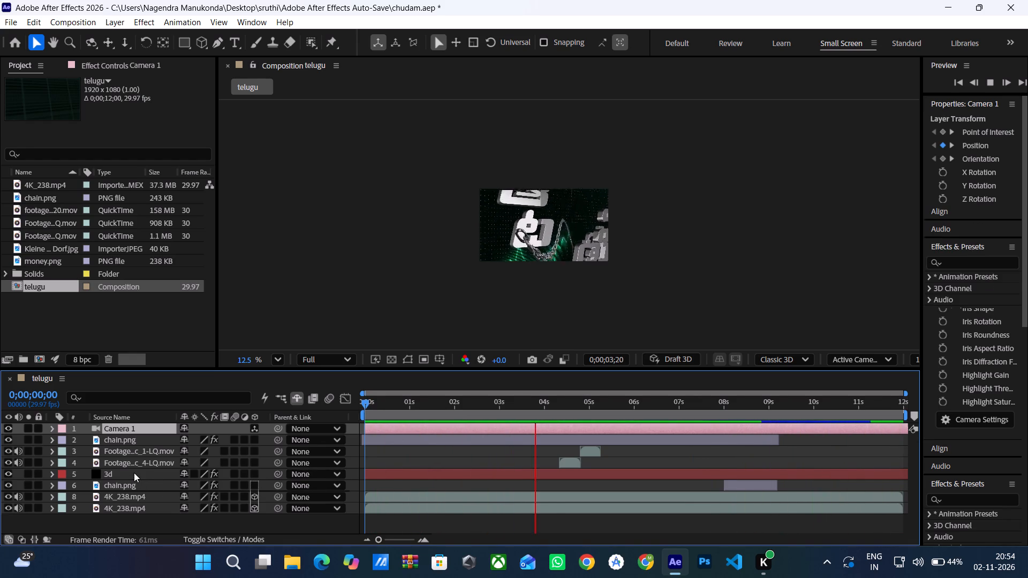
pyautogui.click(134, 473)
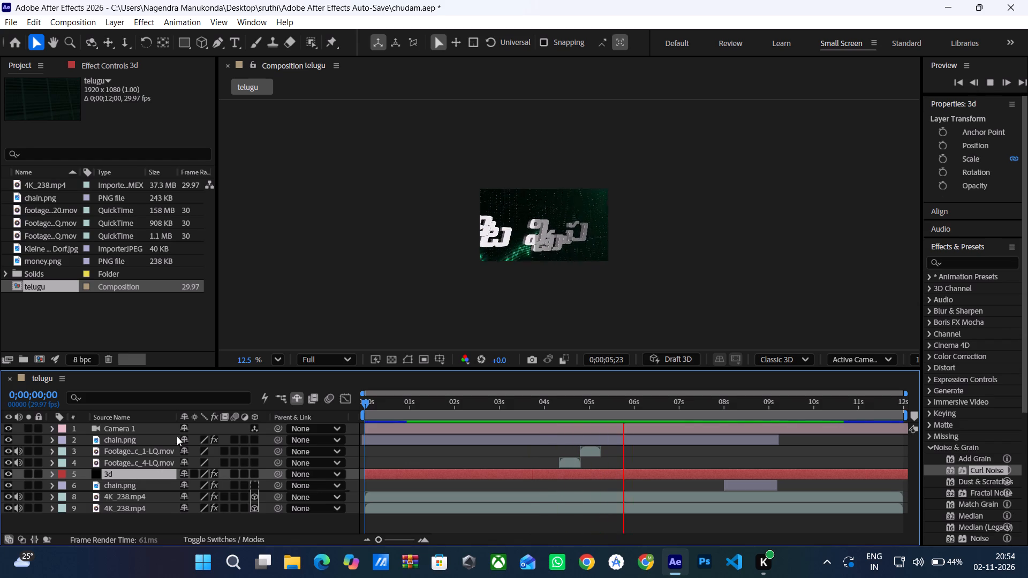
pyautogui.click(252, 24)
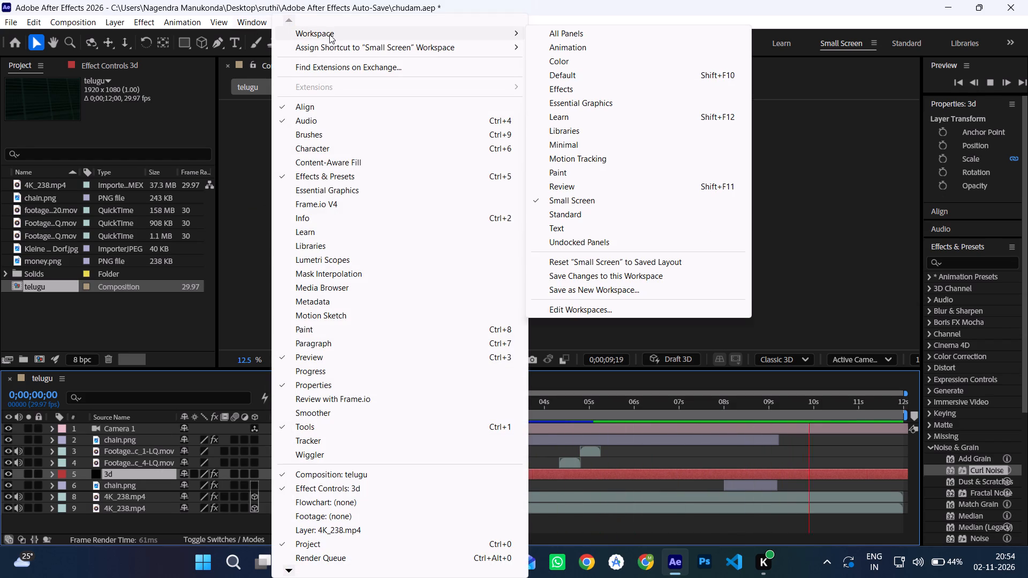
pyautogui.click(330, 34)
pyautogui.click(565, 87)
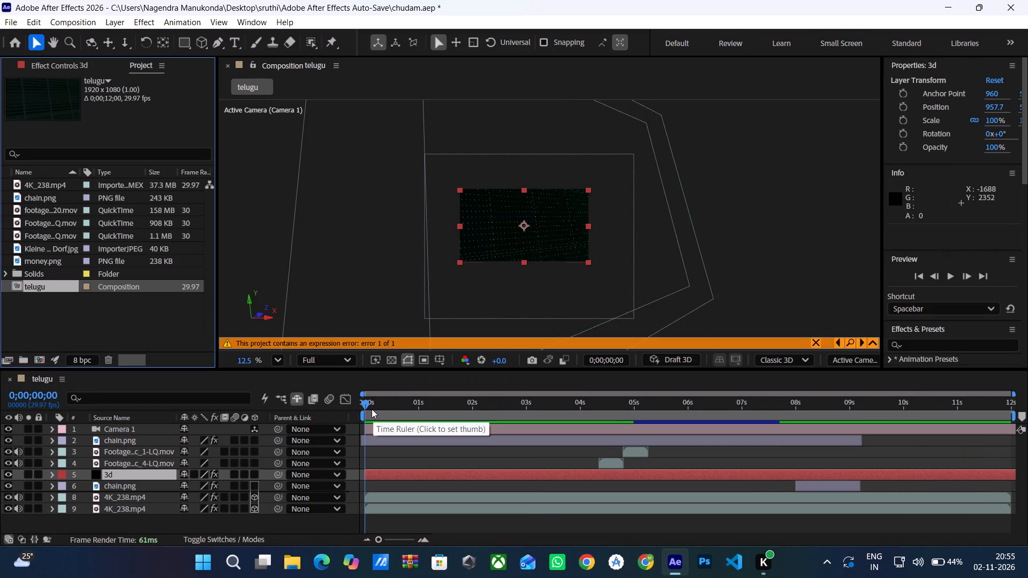
# At 0;00;11;15, move the 3d title layer slightly up in the frame to about position 982, 467, leaving nothing selected.
pyautogui.moveTo(364, 402); pyautogui.dragTo(388, 406)
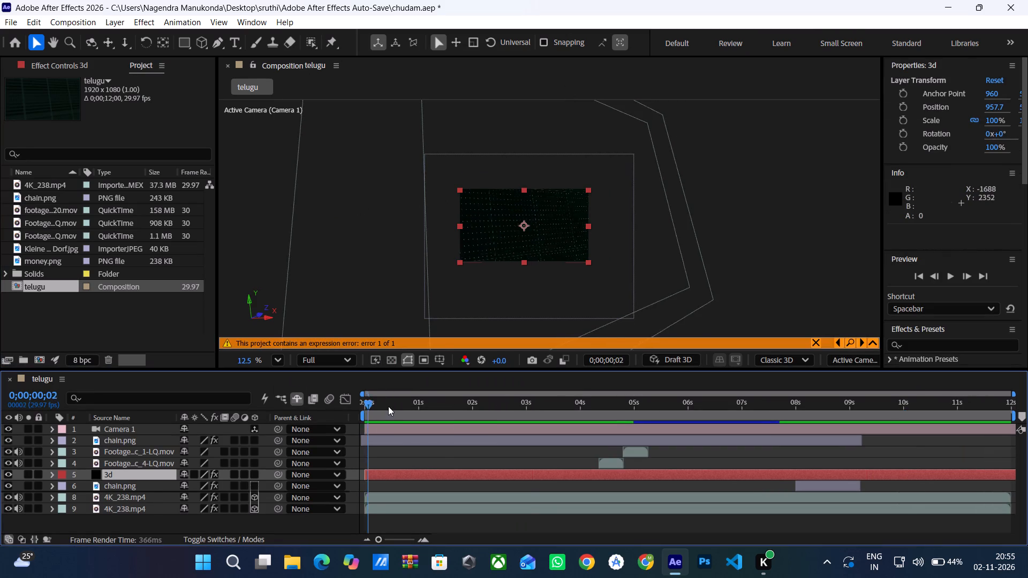
pyautogui.moveTo(388, 406); pyautogui.dragTo(891, 478)
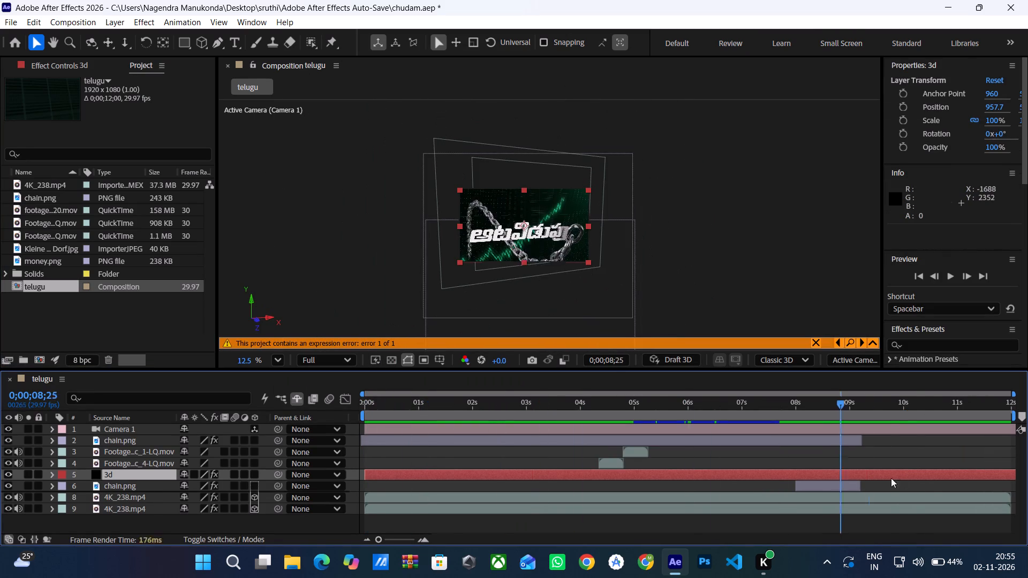
pyautogui.moveTo(891, 478); pyautogui.dragTo(984, 474)
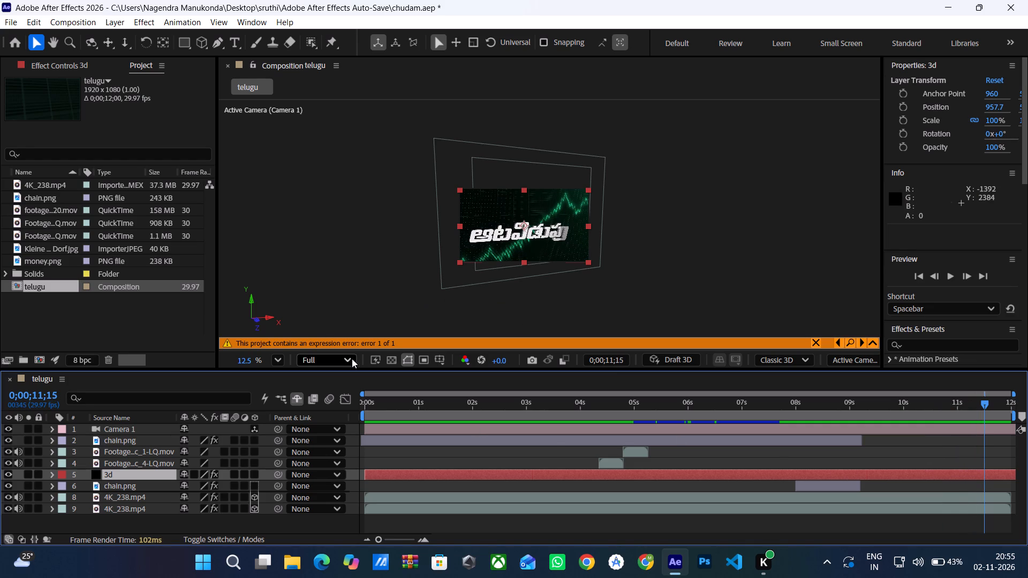
pyautogui.click(128, 428)
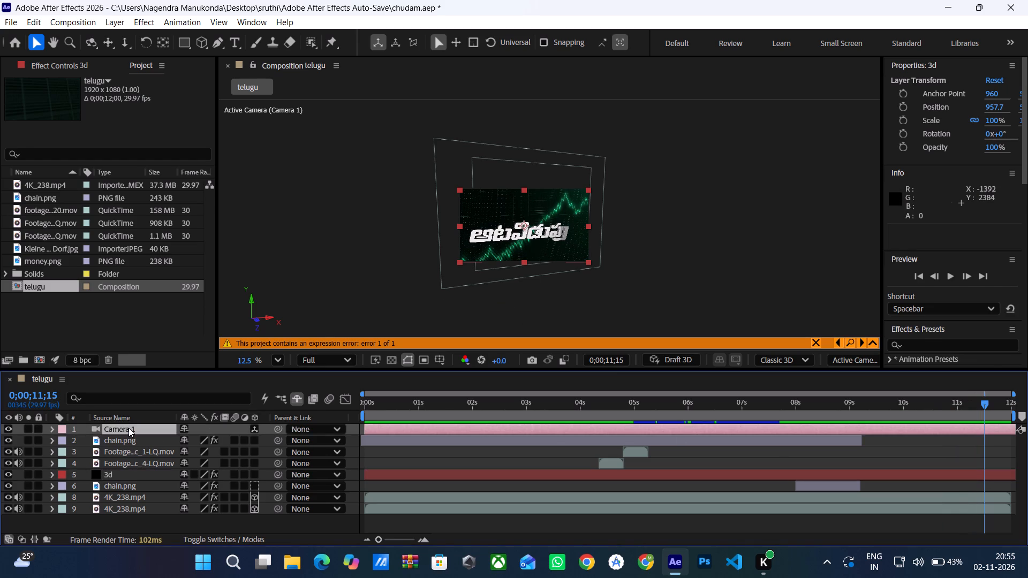
pyautogui.click(133, 474)
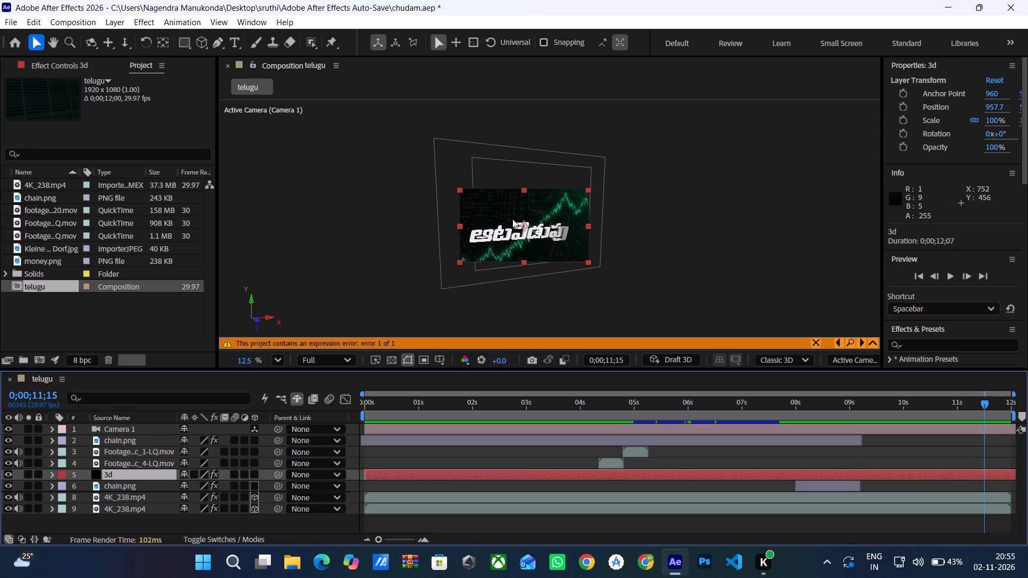
pyautogui.moveTo(523, 226); pyautogui.dragTo(523, 224)
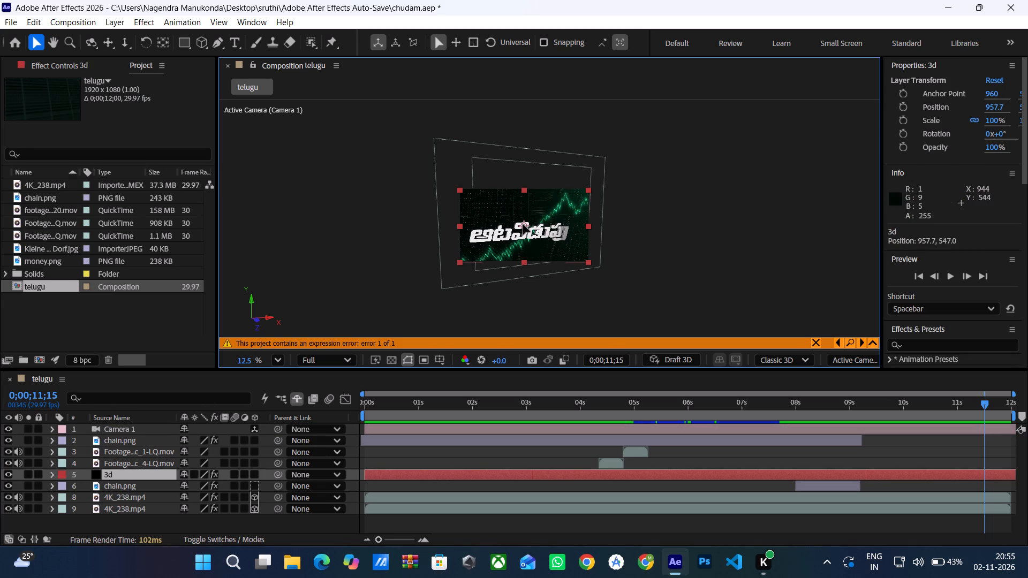
pyautogui.moveTo(523, 224); pyautogui.dragTo(525, 220)
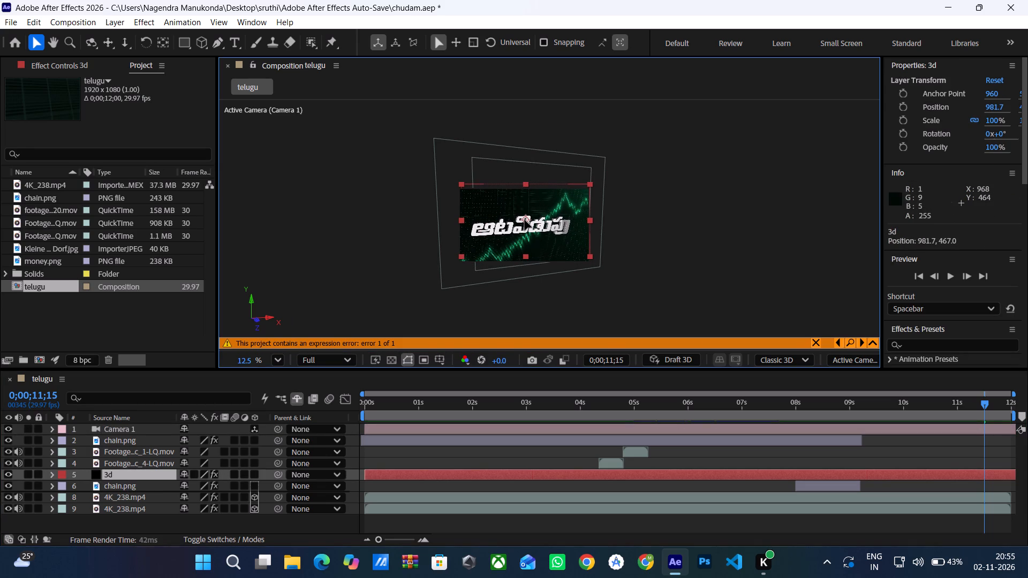
pyautogui.moveTo(525, 220); pyautogui.dragTo(525, 219)
pyautogui.click(524, 286)
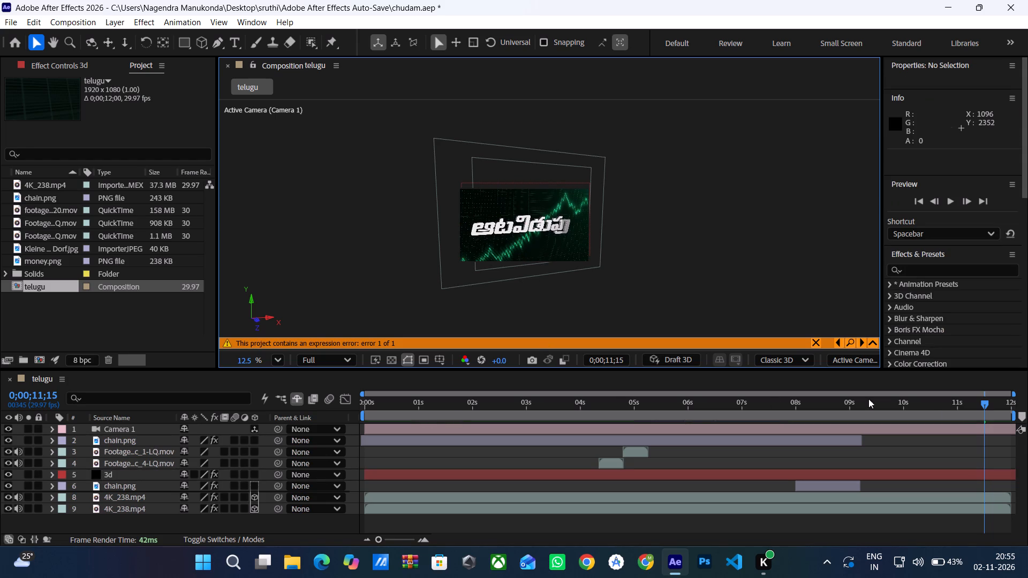
# Scrub back through the composition and preview it from 0;00;00;00 with the repositioned title.
pyautogui.moveTo(985, 406); pyautogui.dragTo(752, 430)
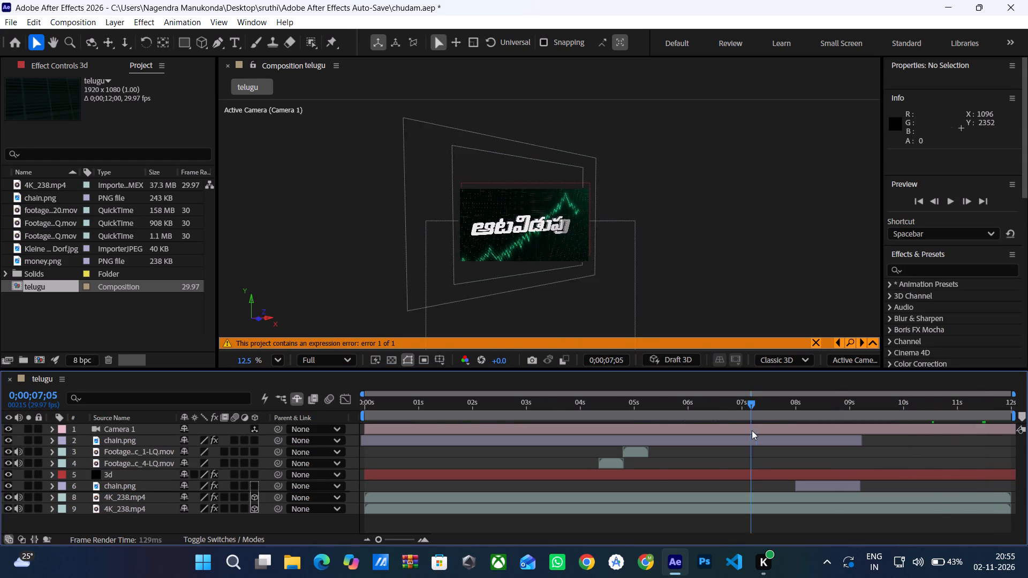
pyautogui.moveTo(752, 430); pyautogui.dragTo(203, 458)
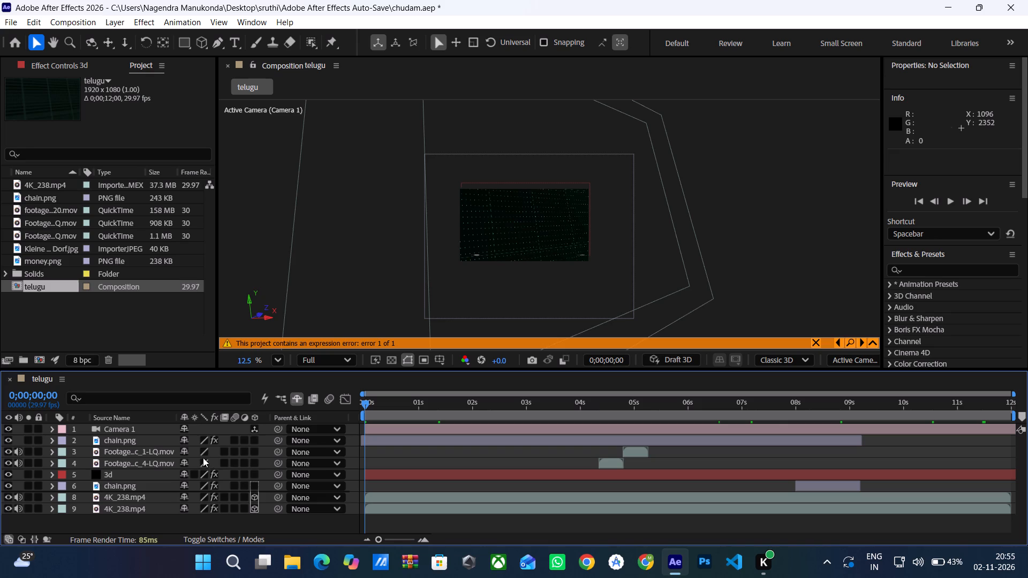
pyautogui.moveTo(203, 458); pyautogui.dragTo(191, 461)
pyautogui.press('space')
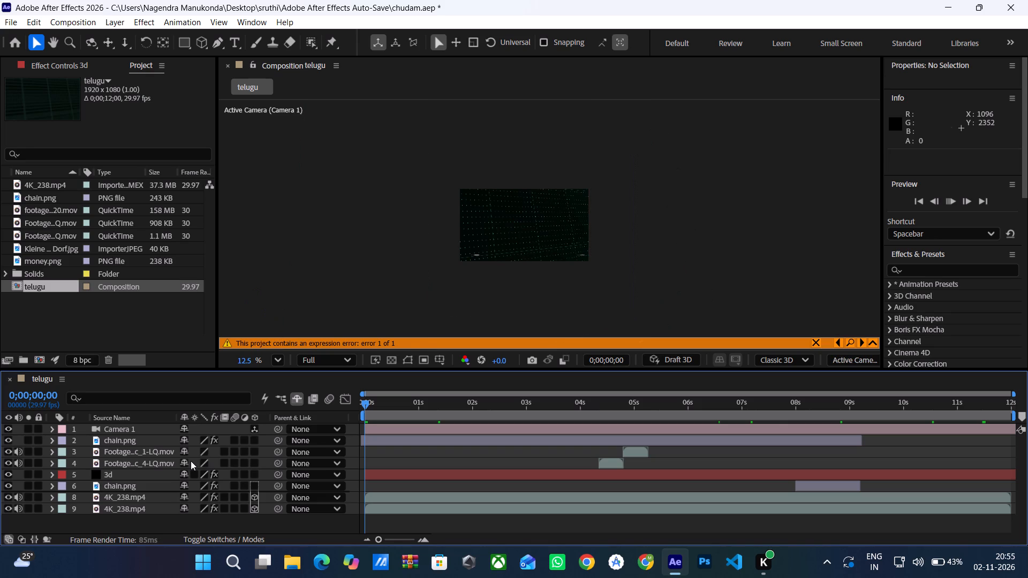
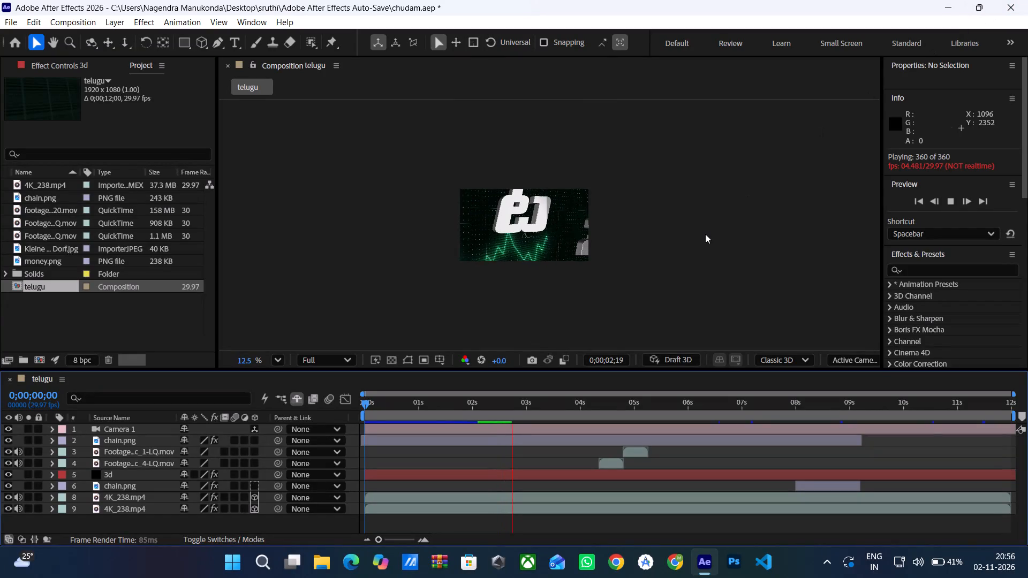
# Save the chudam.aep project and close After Effects, returning to the desktop.
pyautogui.hotkey('ctrl', 's')
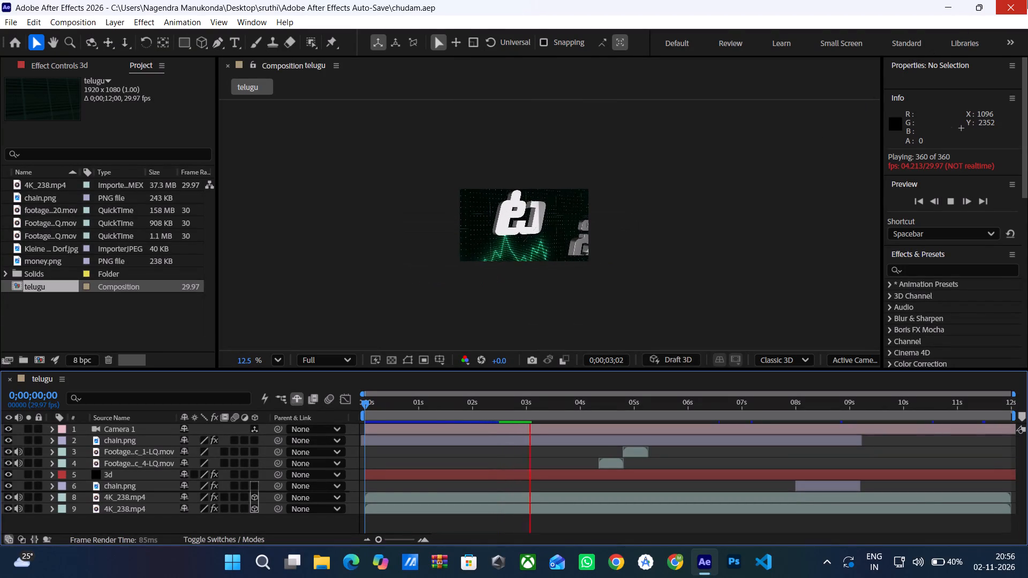
pyautogui.click(1027, 0)
pyautogui.click(1027, 0)
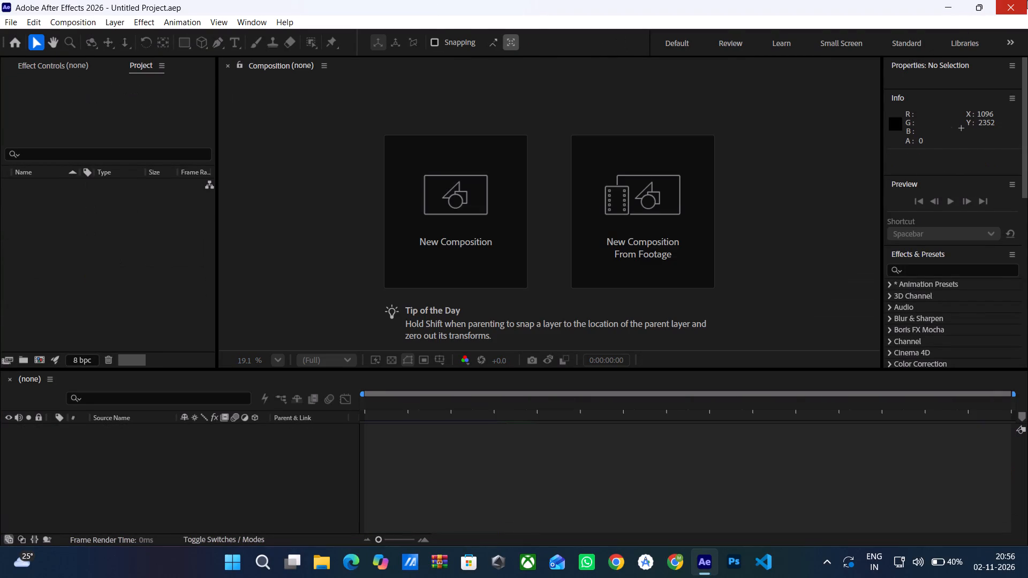
pyautogui.doubleClick(998, 3)
pyautogui.tripleClick(998, 3)
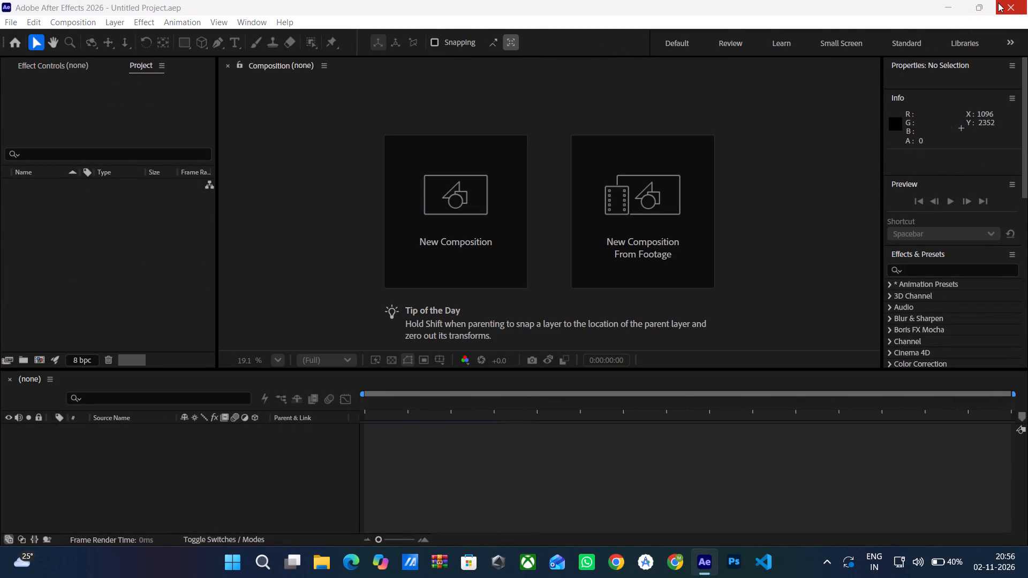
pyautogui.tripleClick(998, 3)
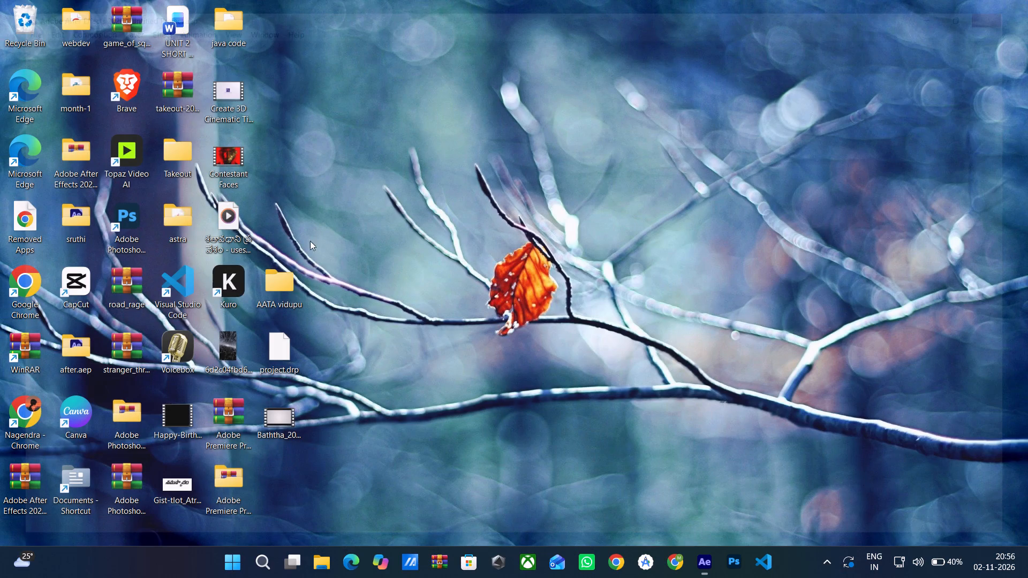
# Launch the Kuro application from its desktop shortcut.
pyautogui.doubleClick(229, 294)
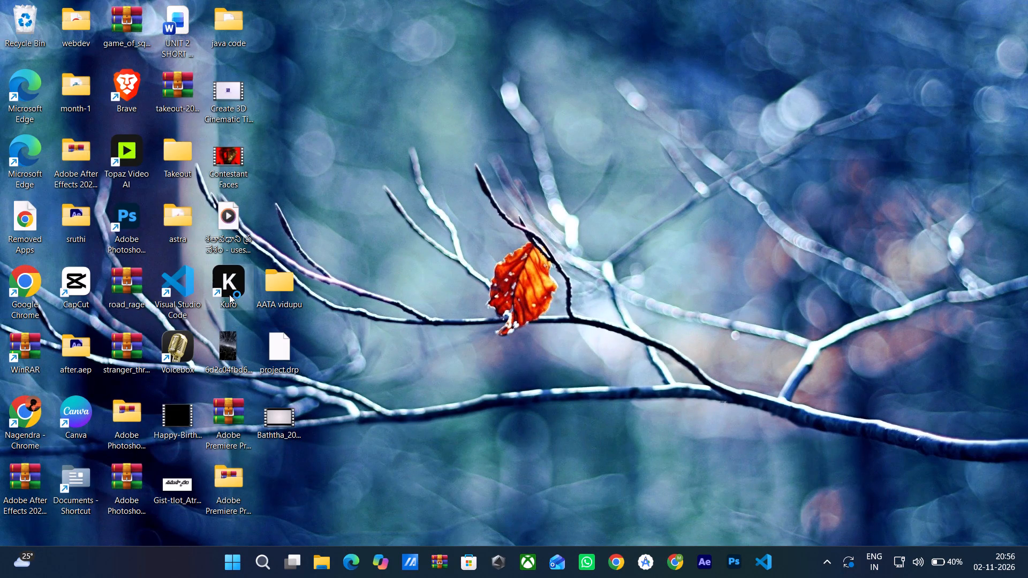